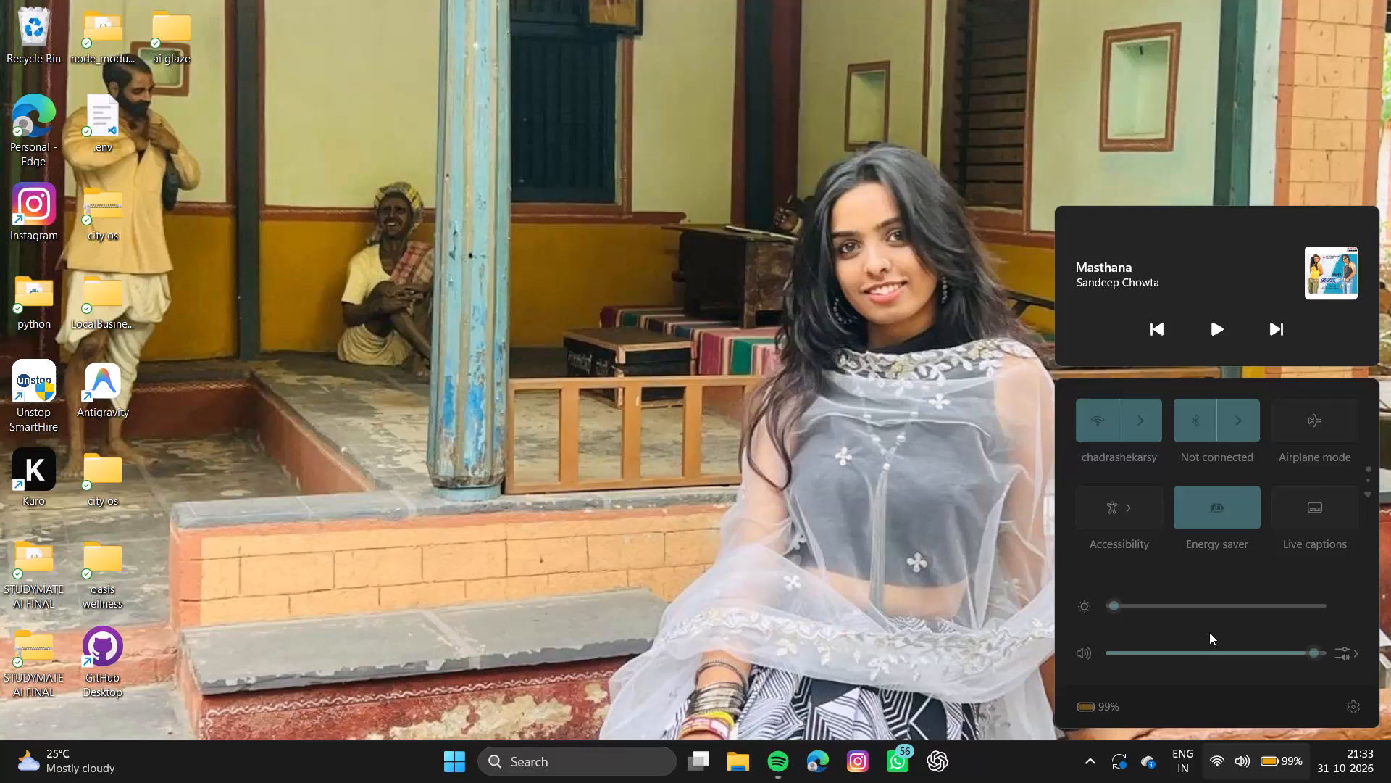
Lower the system sound volume to almost the minimum and return to the desktop.
left_click(1116, 656)
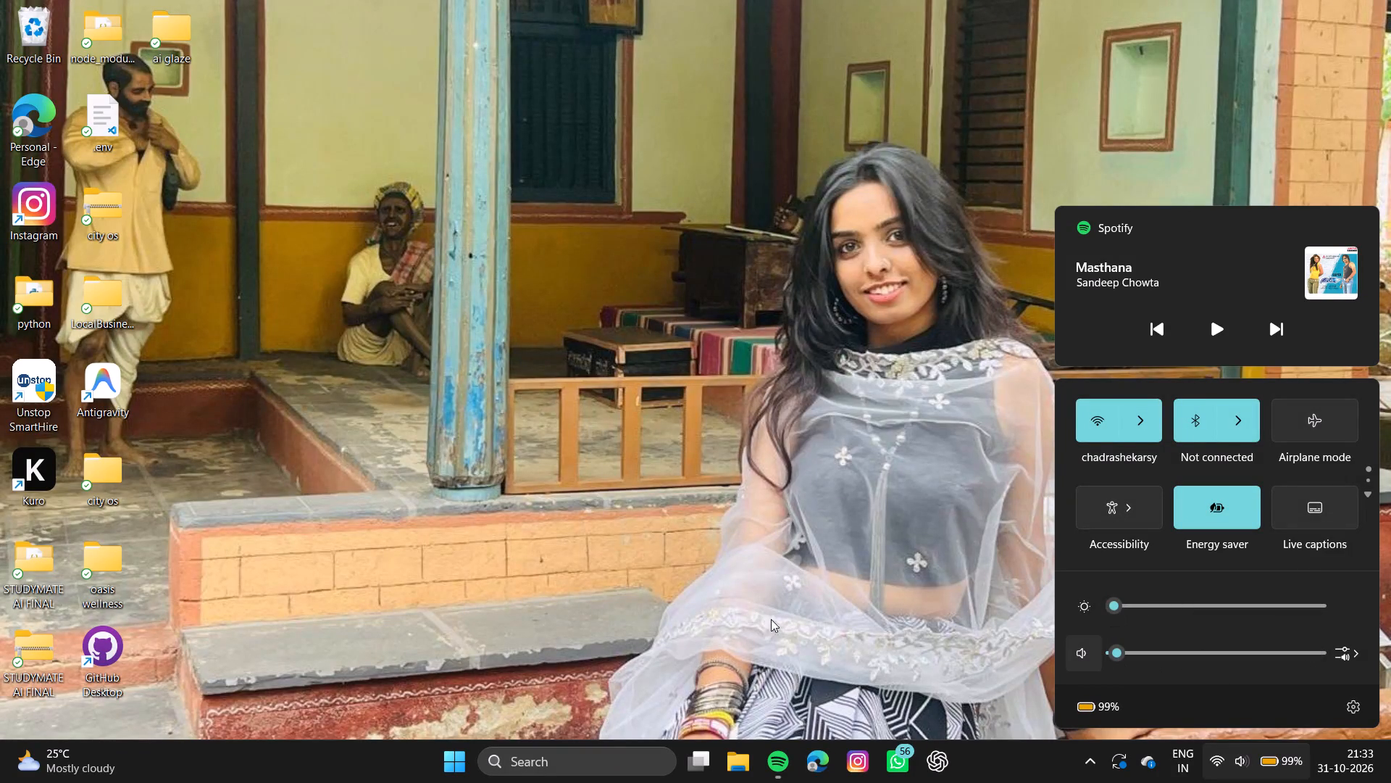
left_click(741, 613)
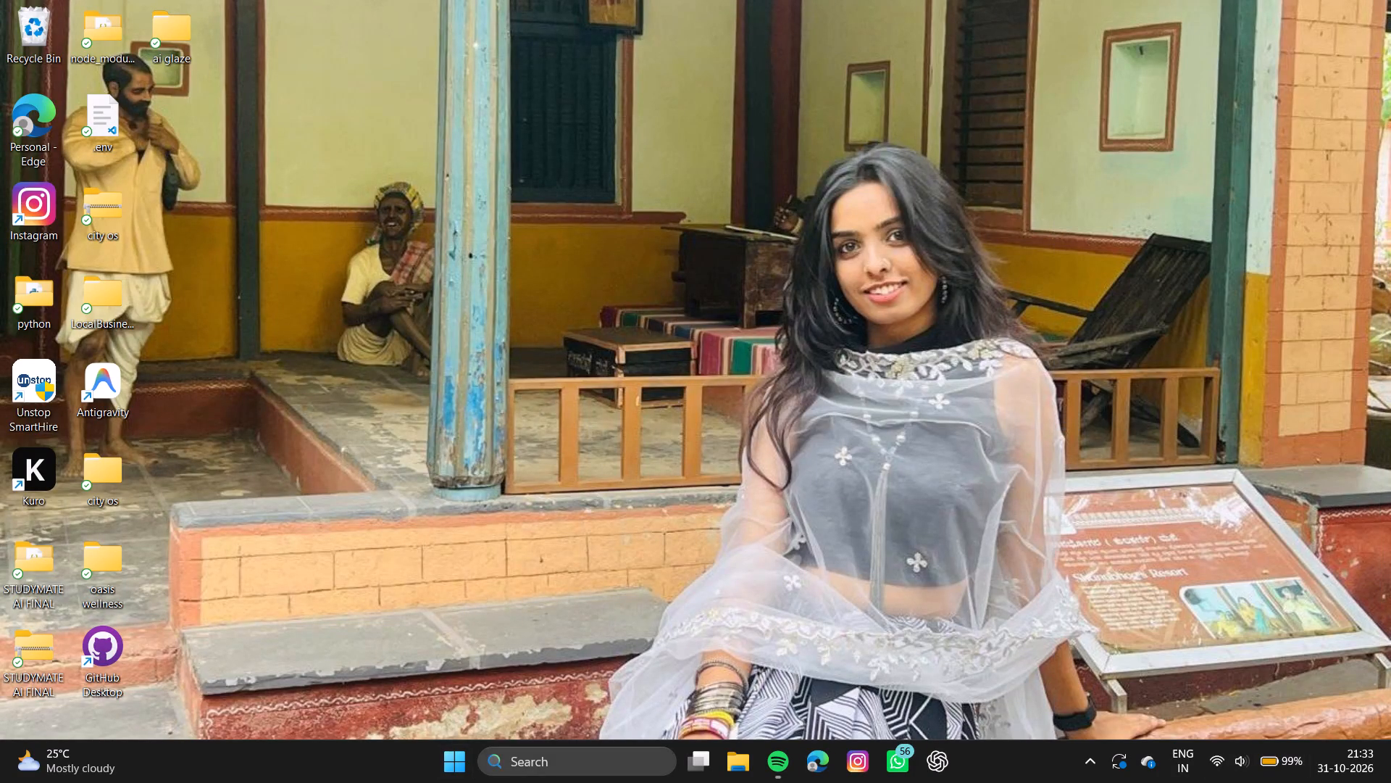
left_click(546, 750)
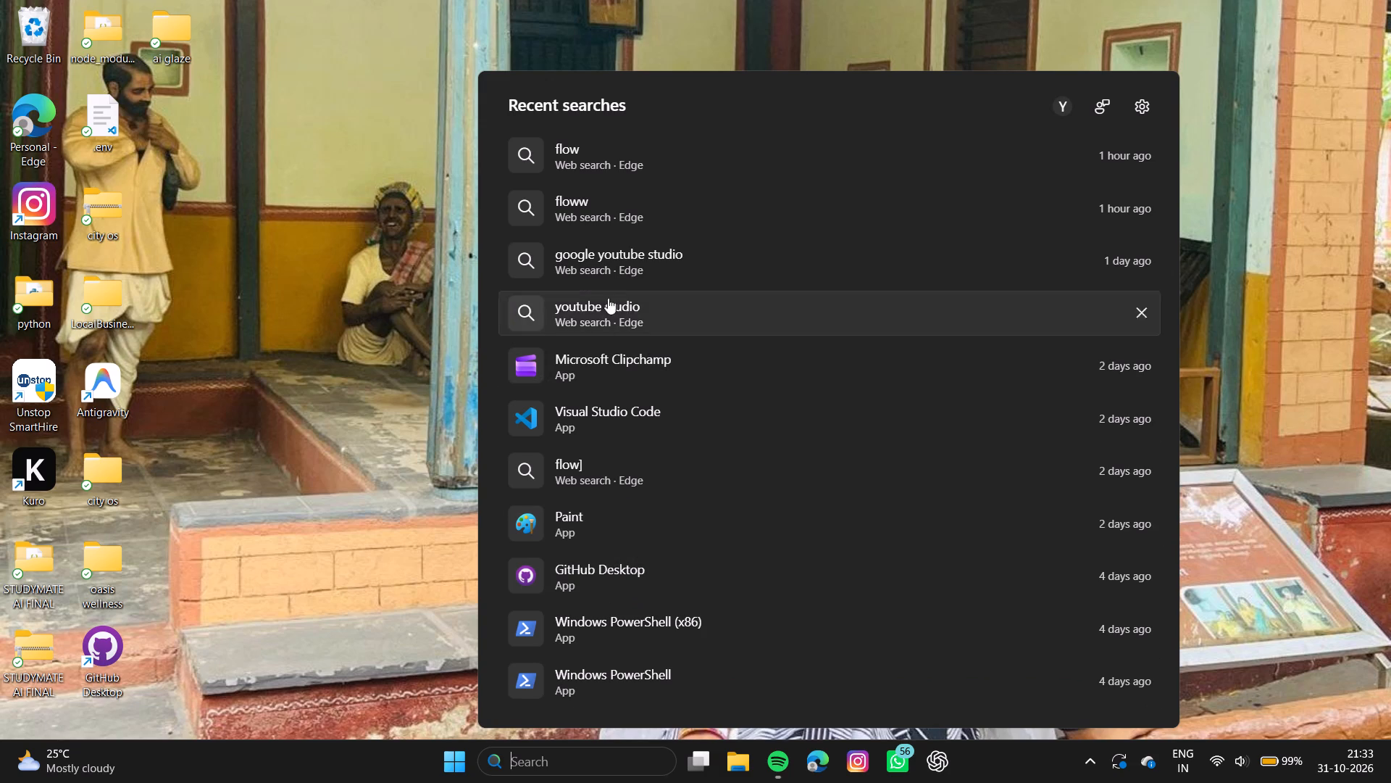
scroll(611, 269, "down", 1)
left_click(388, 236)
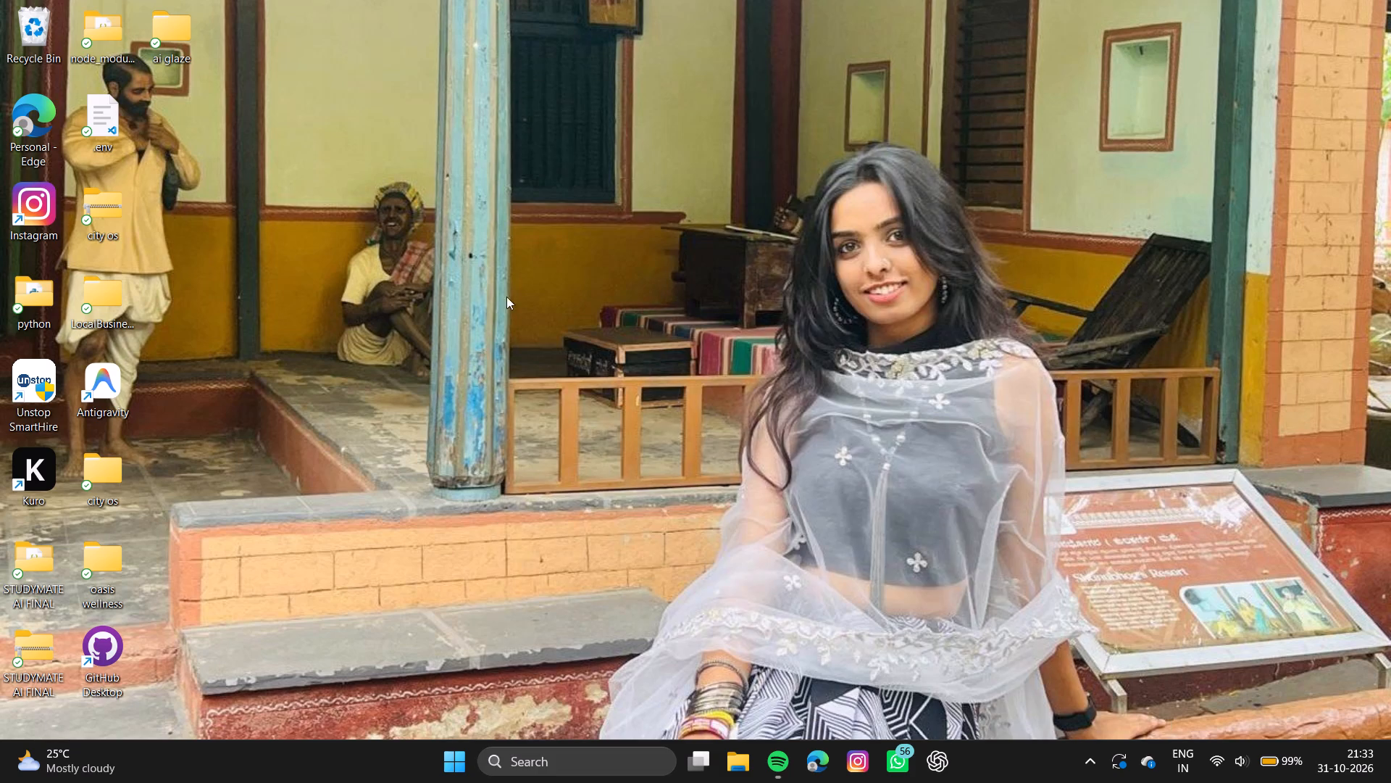
Open Microsoft Clipchamp and create a new video project from scratch.
left_click(588, 753)
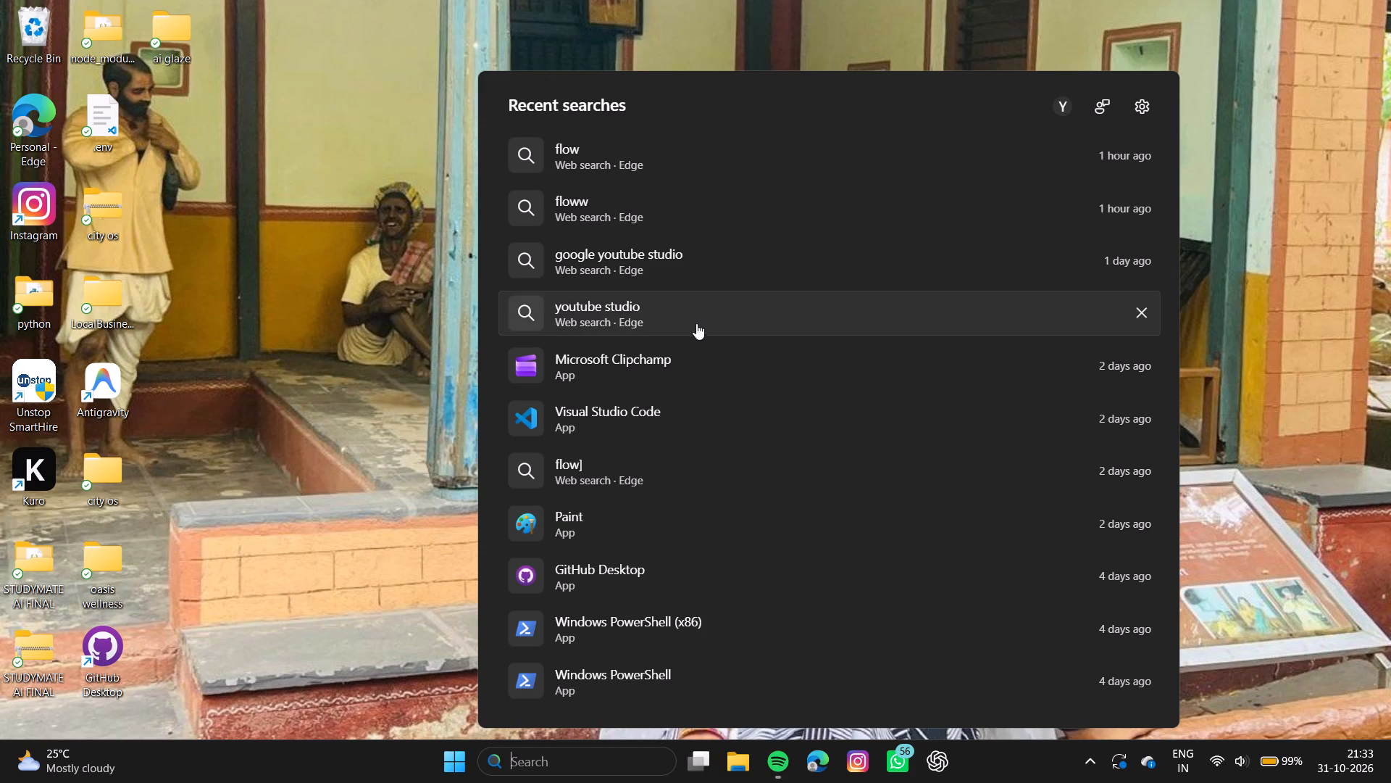
left_click(687, 370)
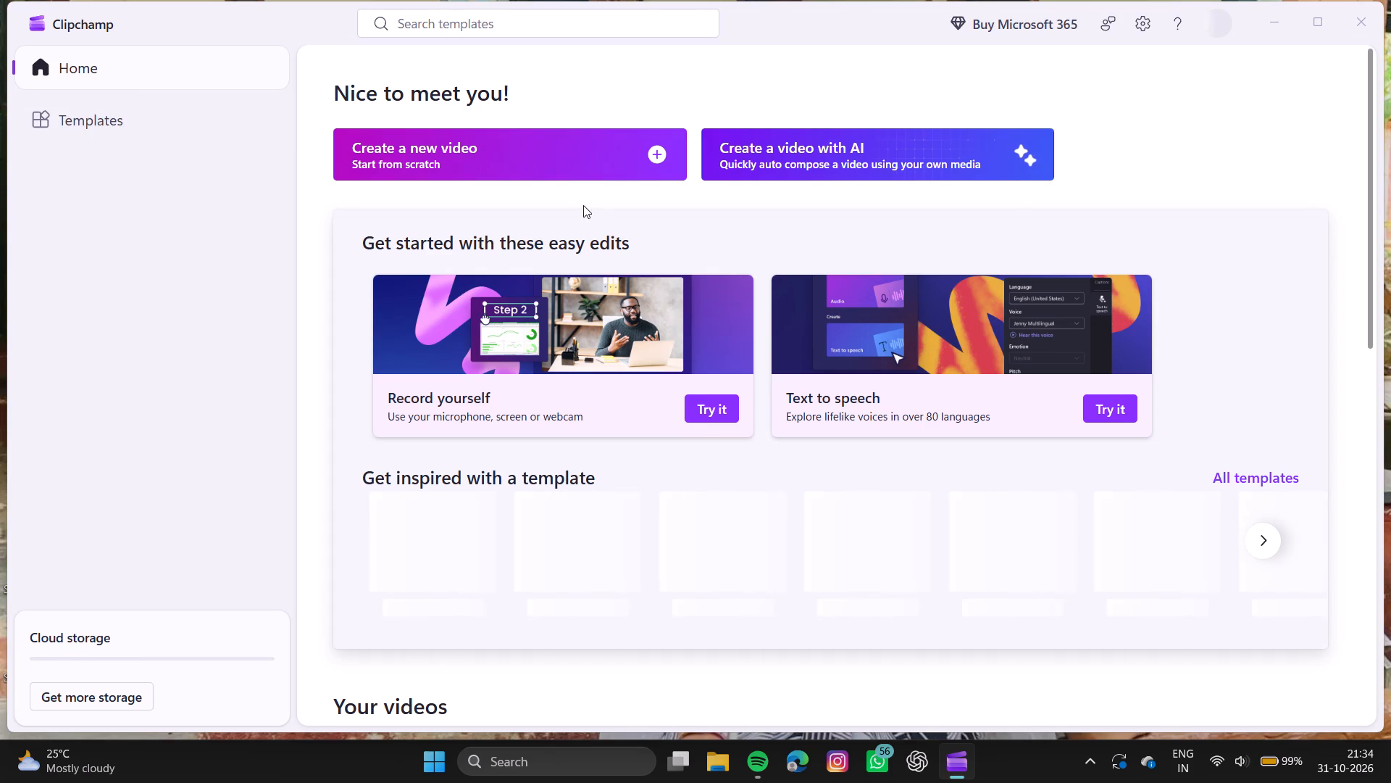
left_click(625, 155)
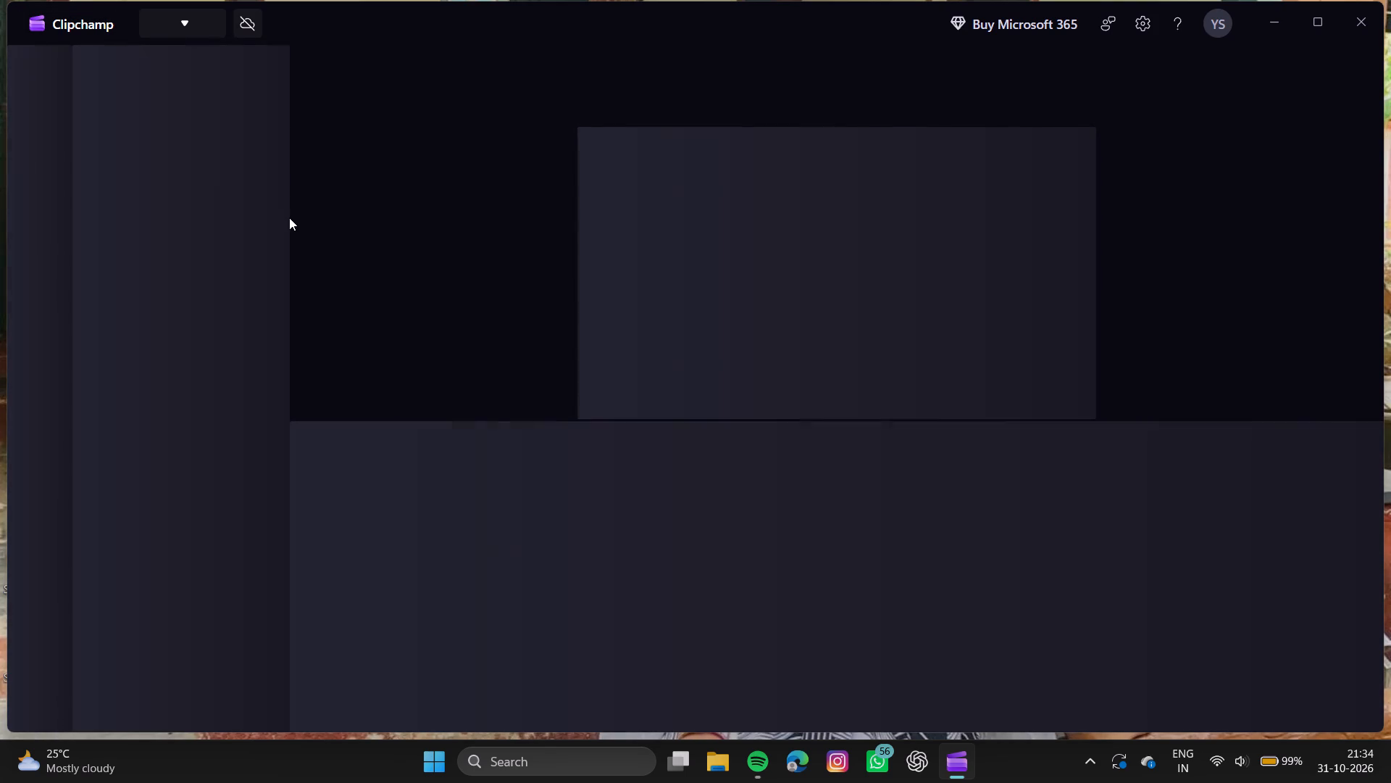
scroll(289, 217, "down", 2)
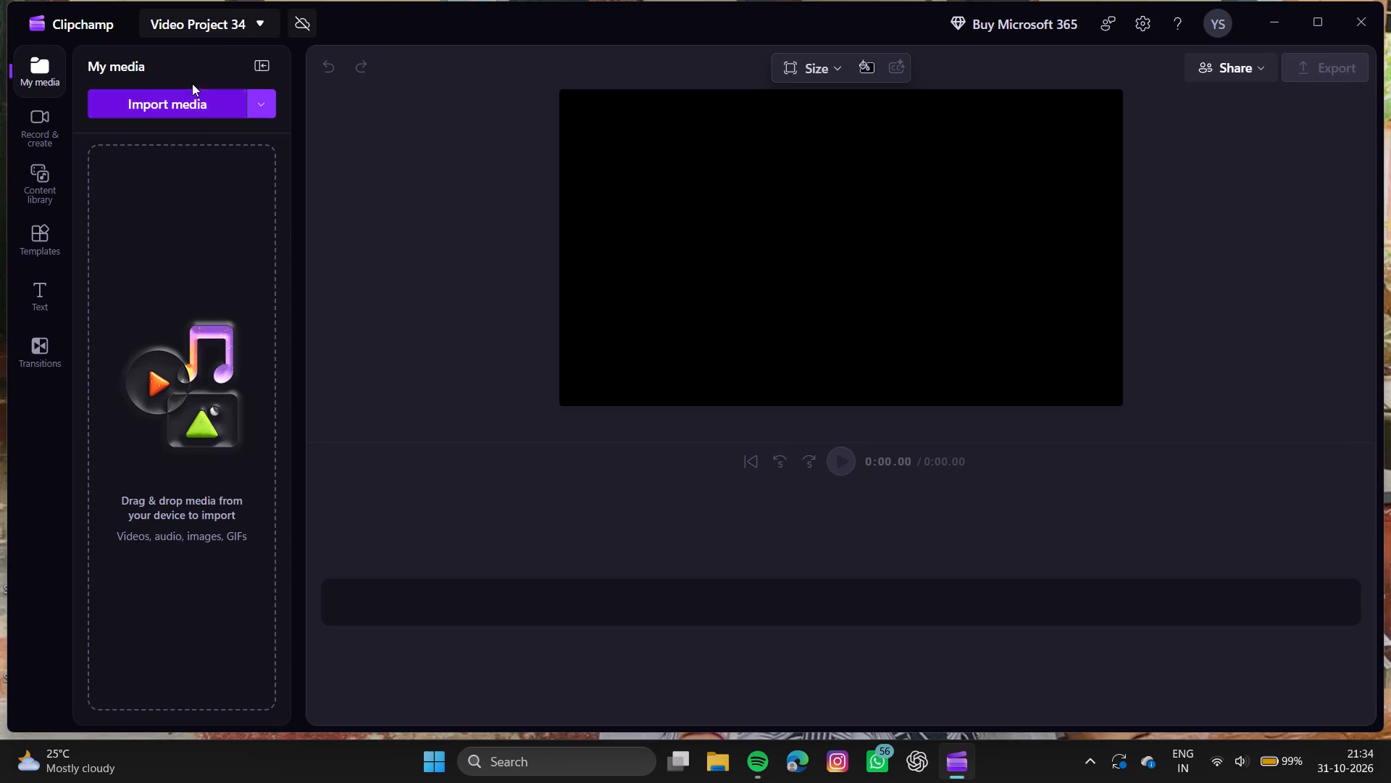
Look through the Downloads folder for media to import into the project, closing the file picker without importing.
left_click(175, 100)
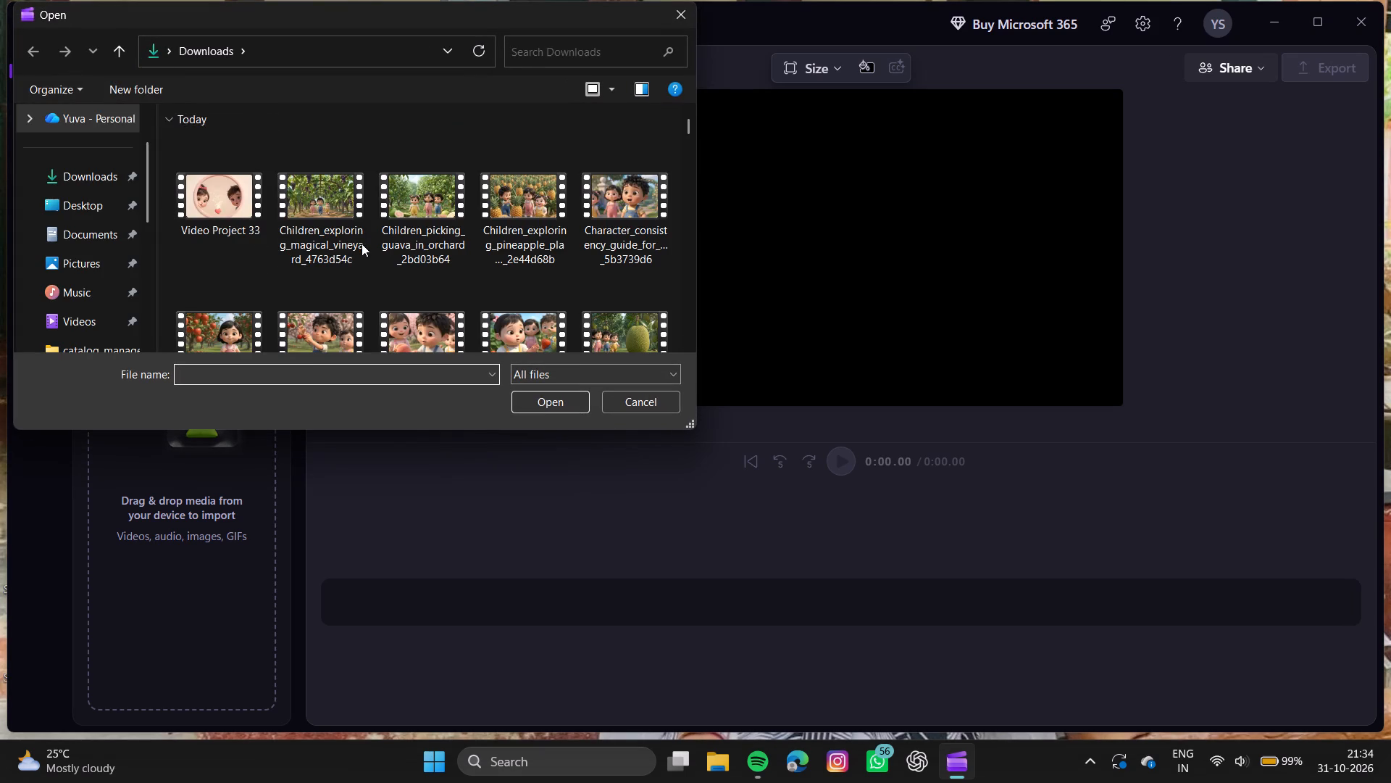
scroll(362, 244, "down", 2)
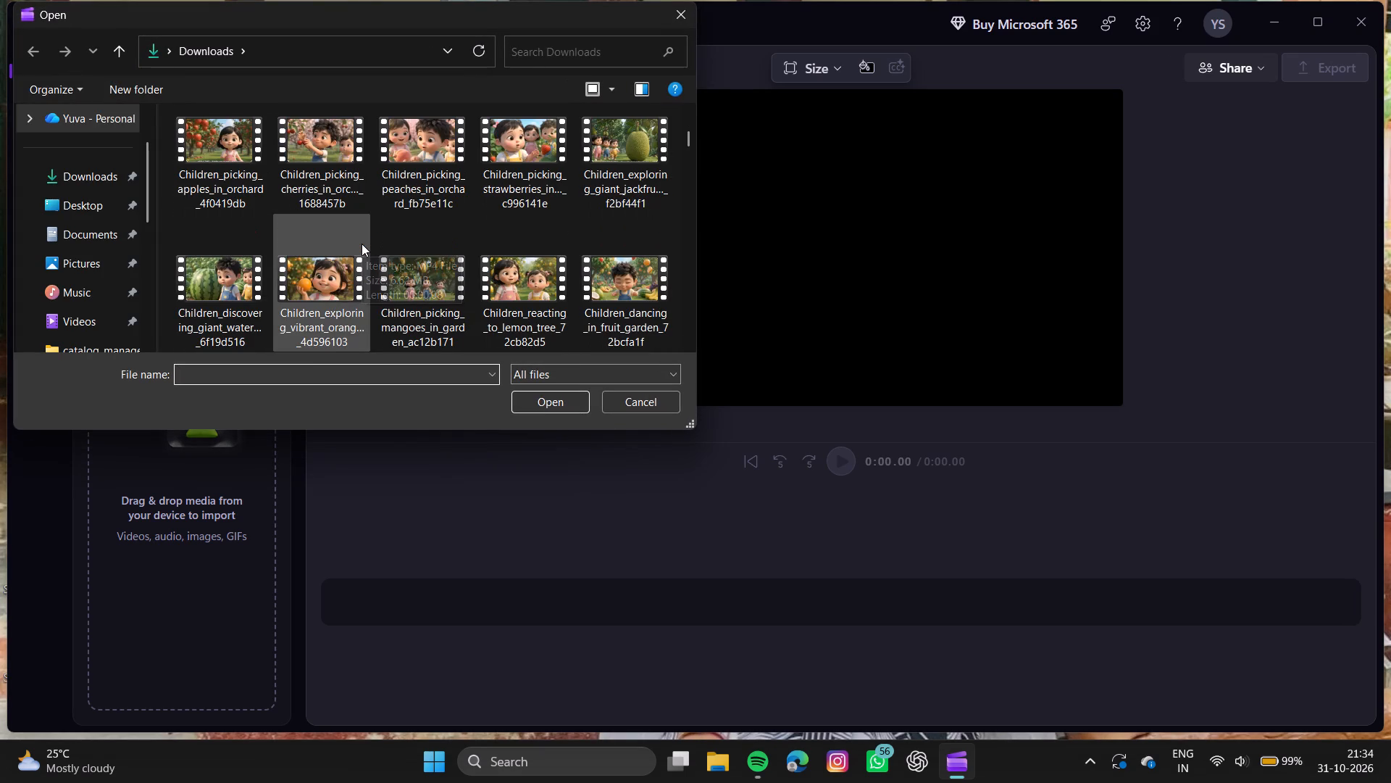
scroll(362, 244, "down", 4)
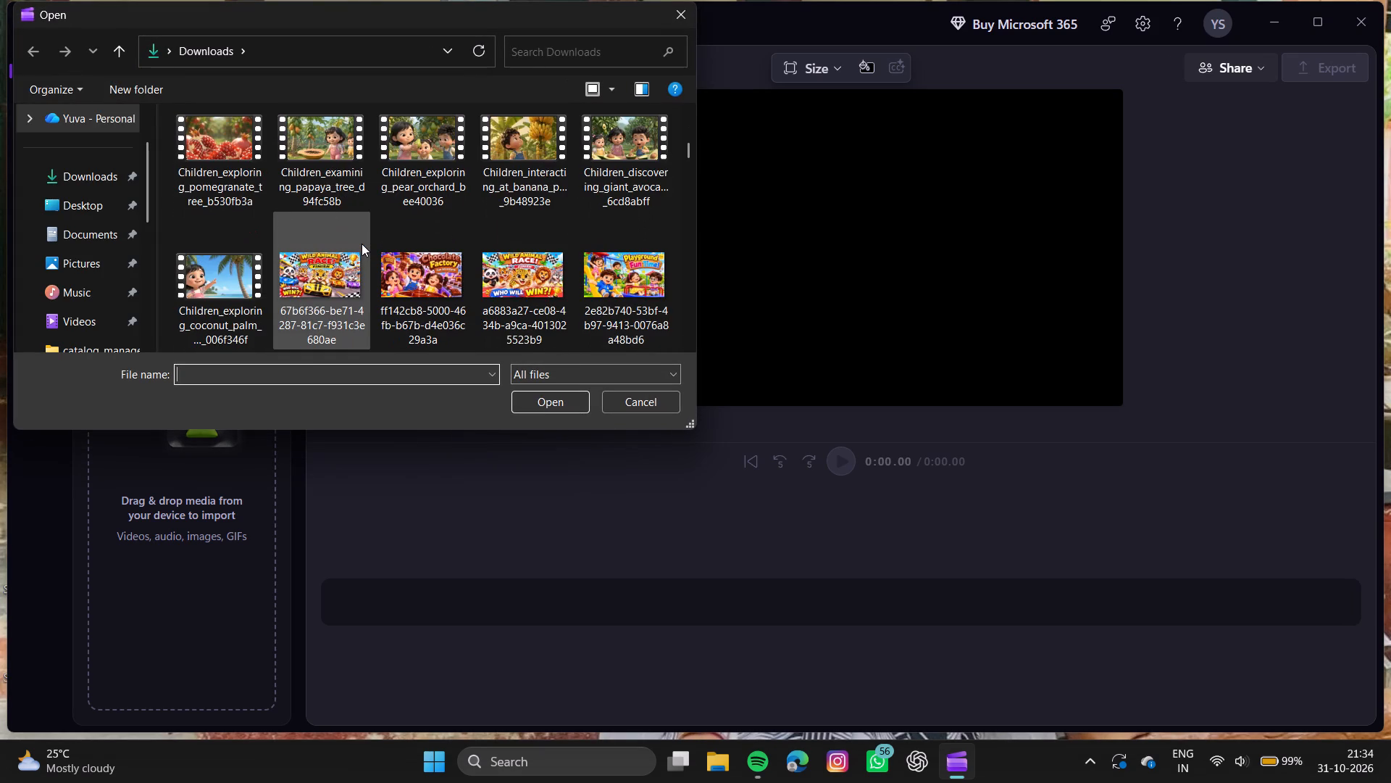
scroll(362, 244, "down", 3)
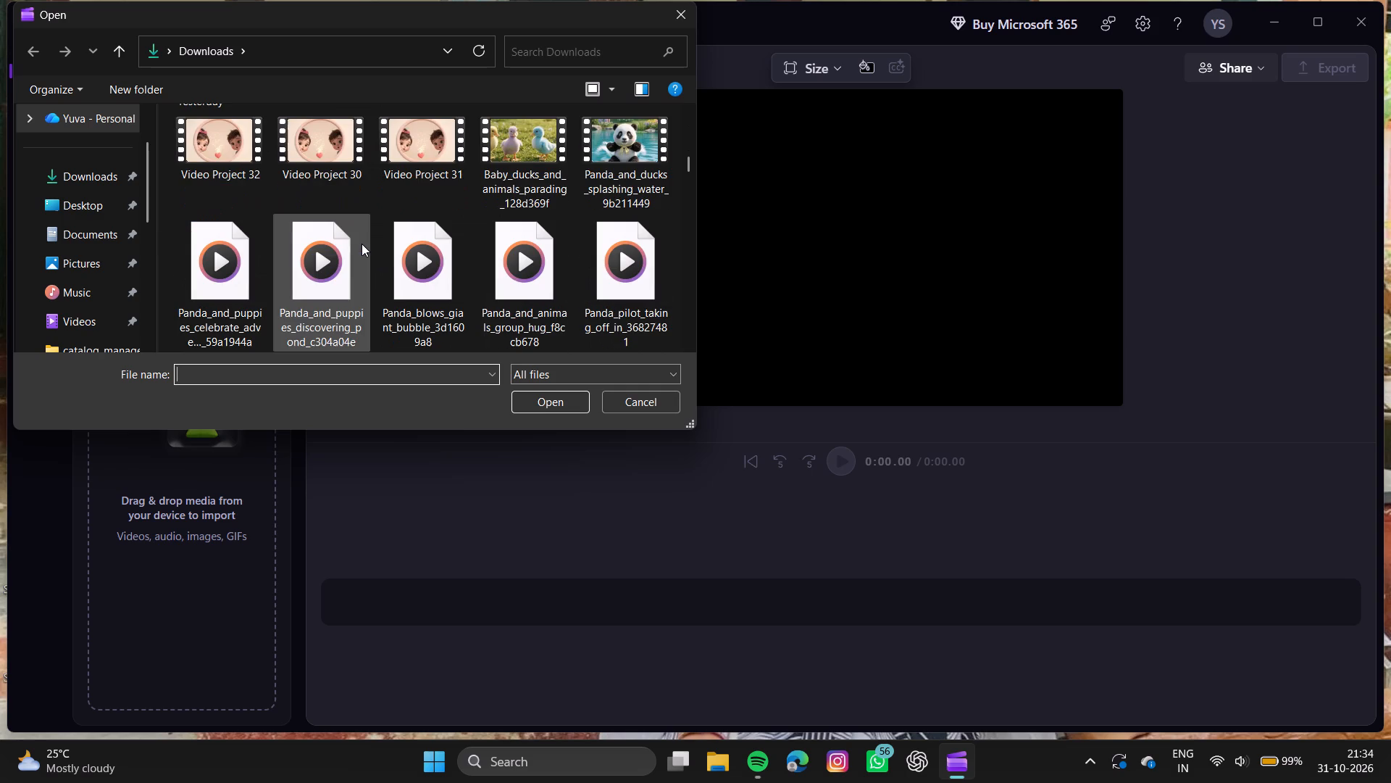
scroll(362, 244, "down", 1)
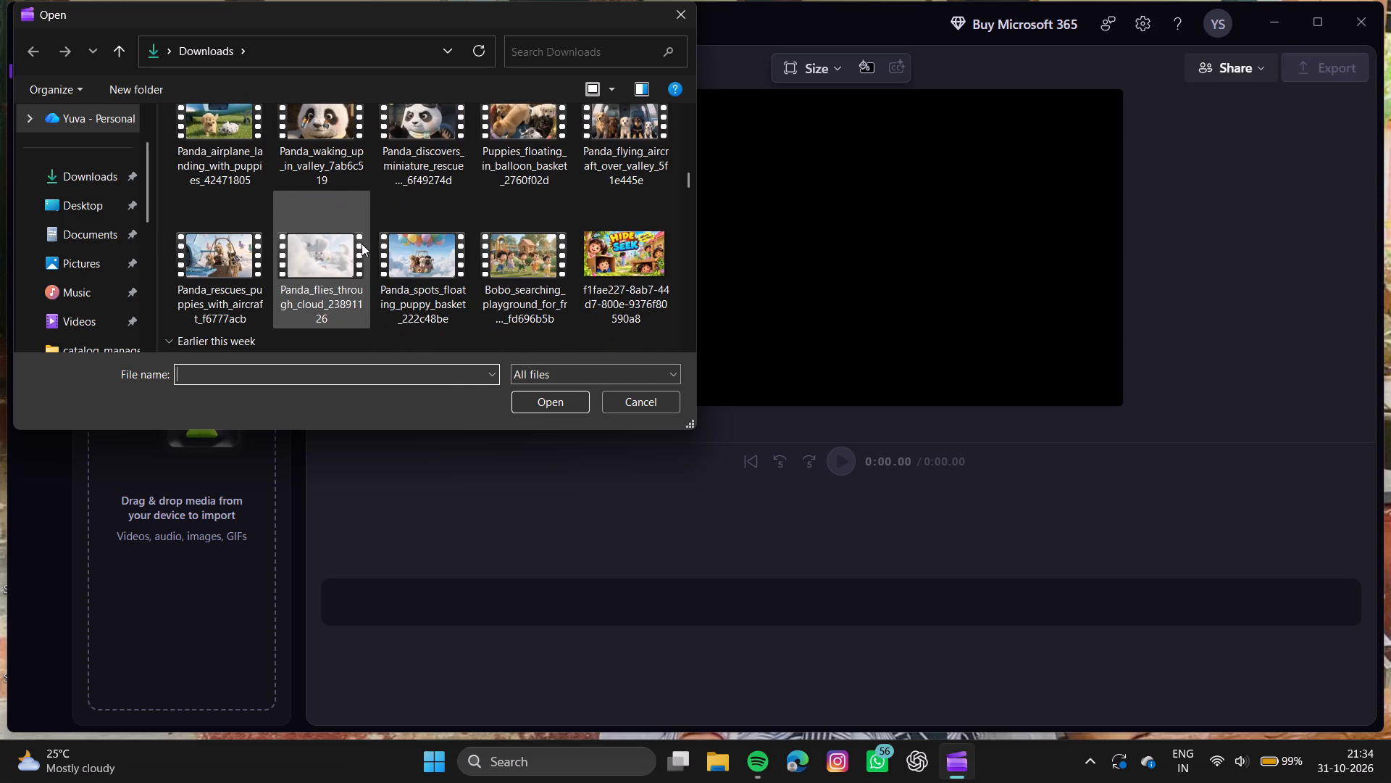
scroll(362, 244, "down", 2)
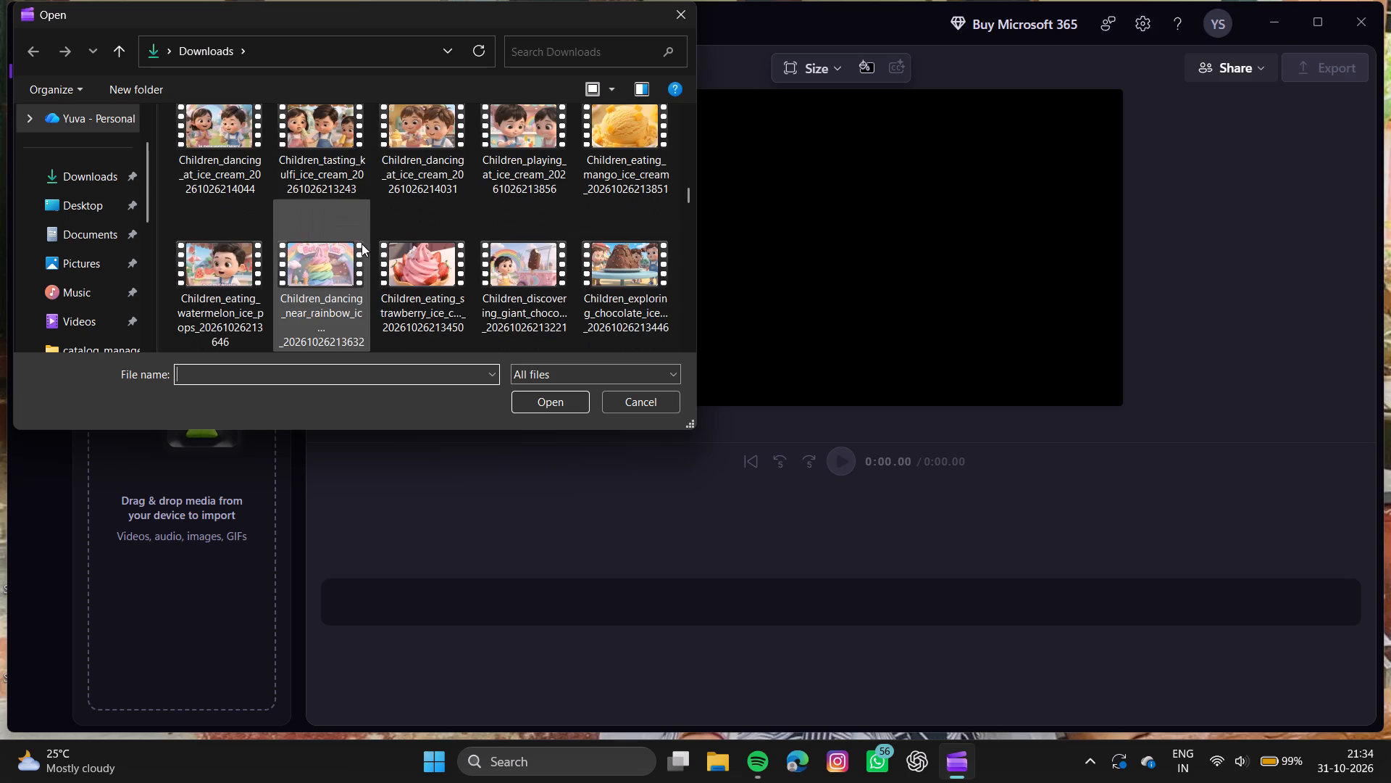
scroll(362, 244, "down", 1)
scroll(362, 244, "up", 1)
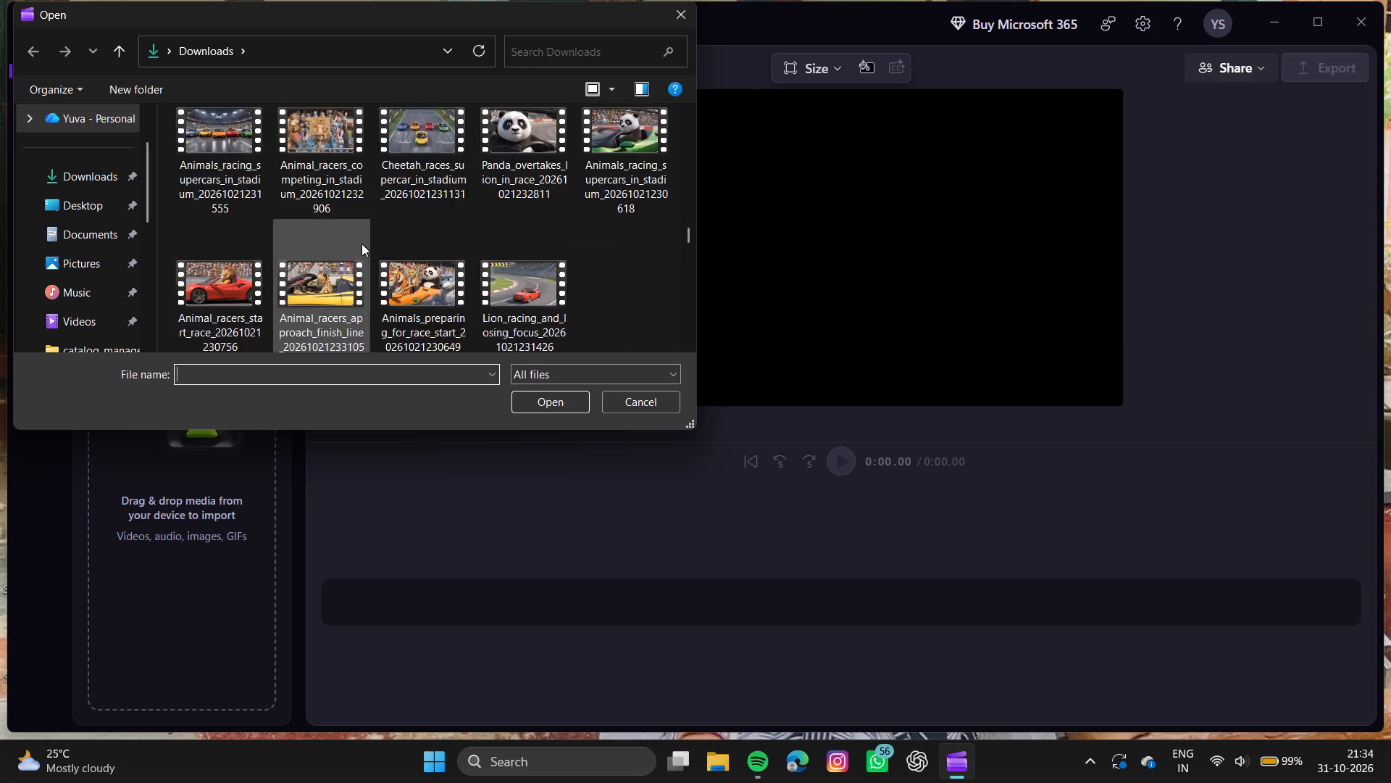
scroll(362, 244, "up", 1)
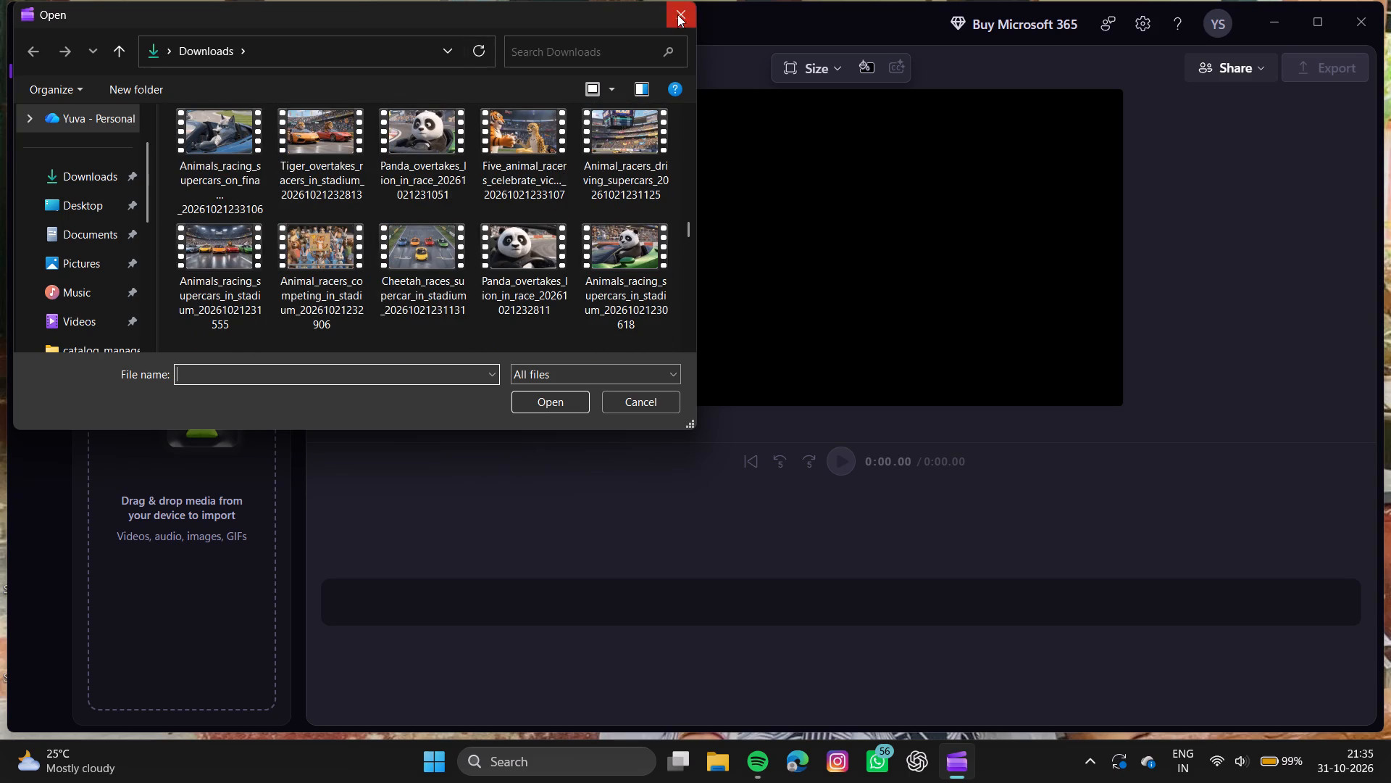
left_click(677, 21)
Switch to File Explorer and open the Downloads folder.
left_click(719, 753)
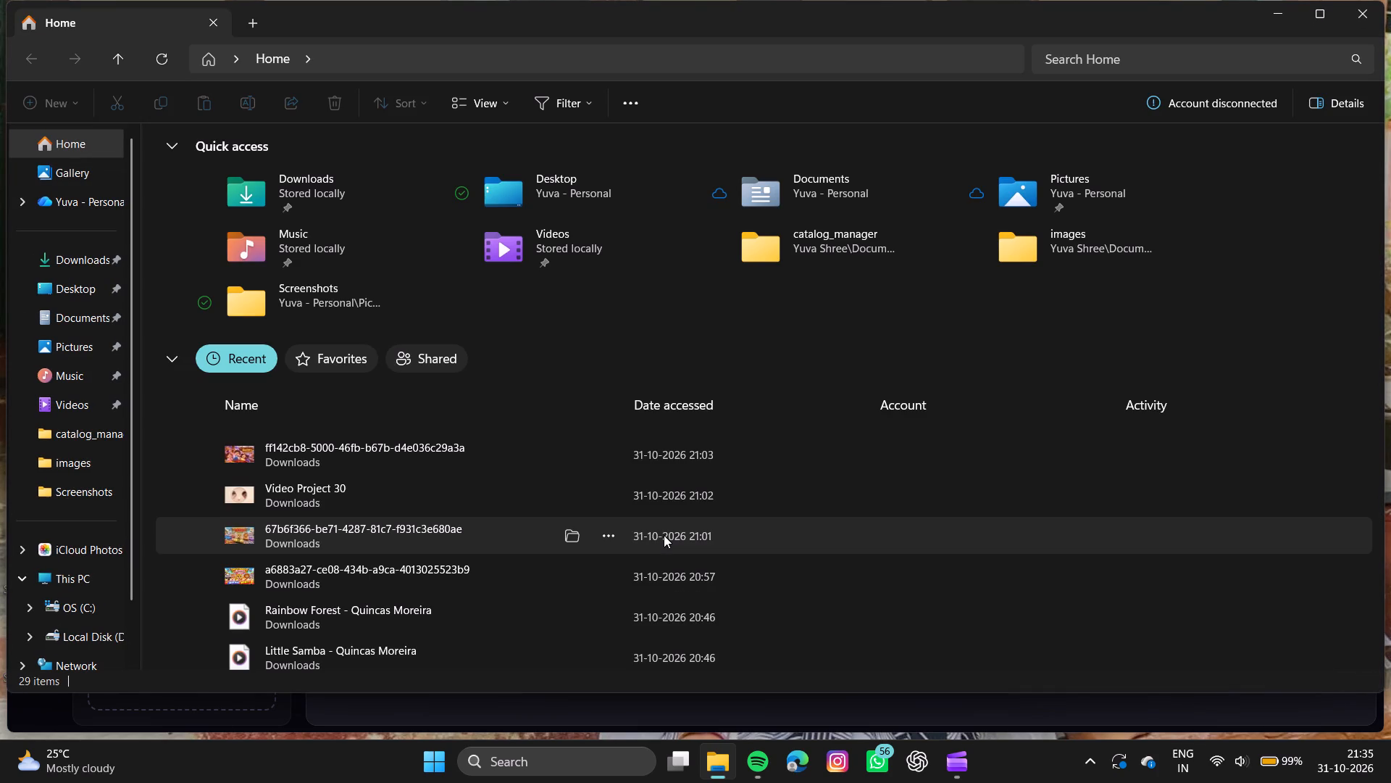
left_click(98, 270)
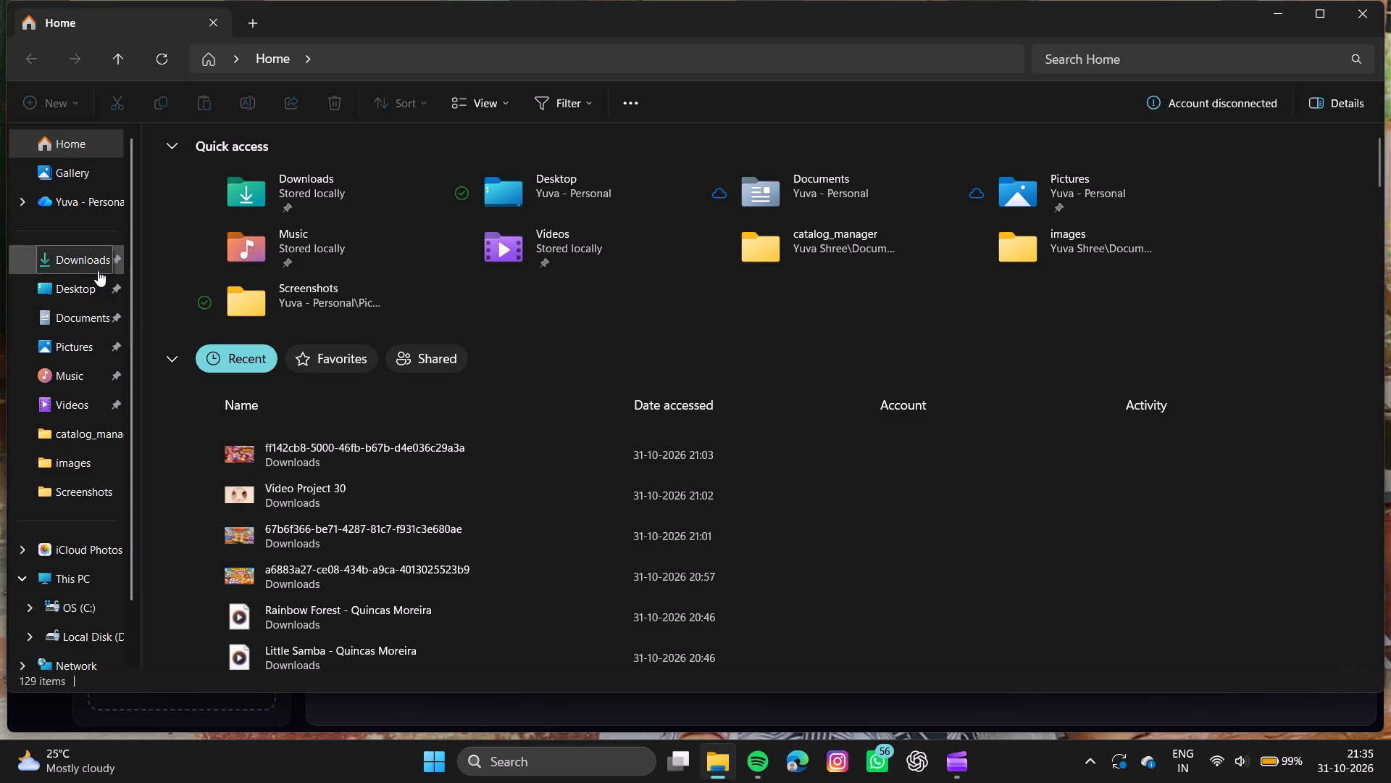
scroll(716, 464, "down", 3)
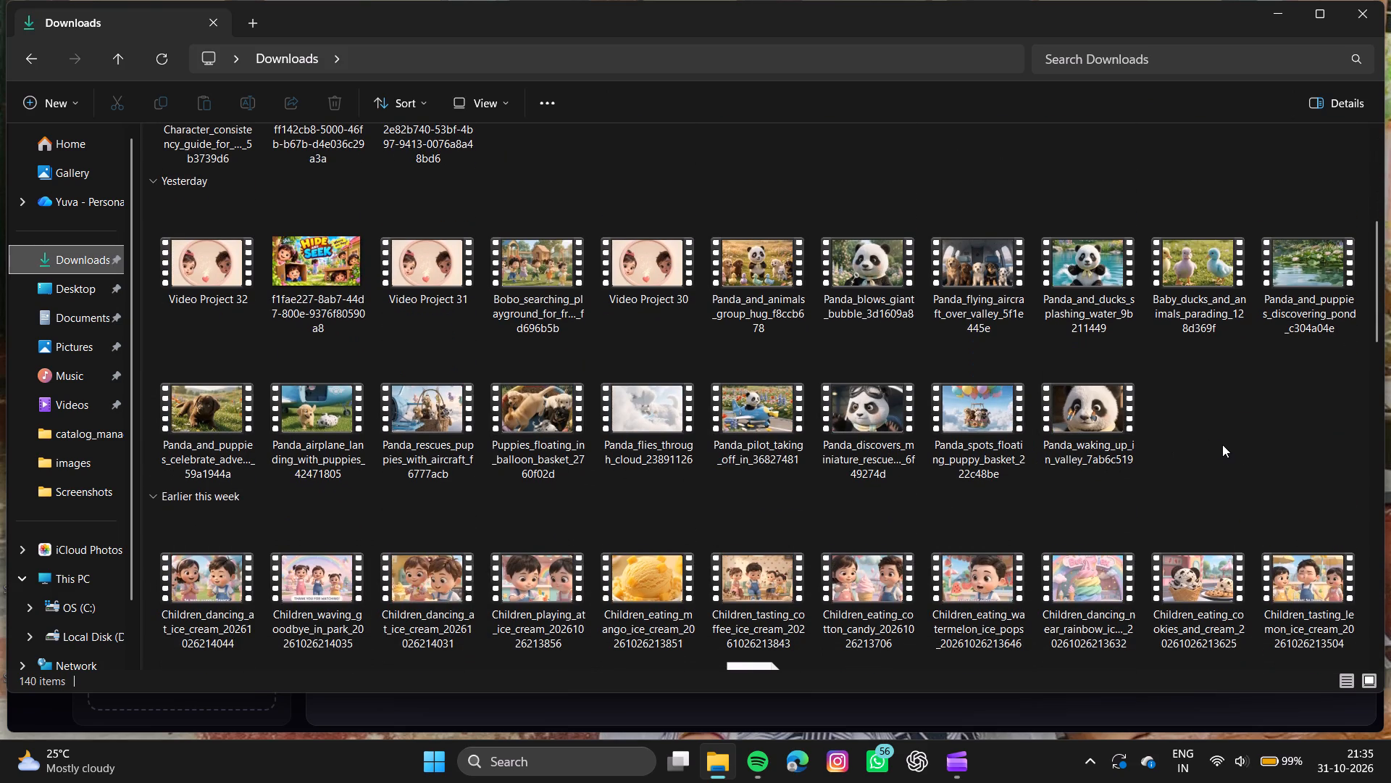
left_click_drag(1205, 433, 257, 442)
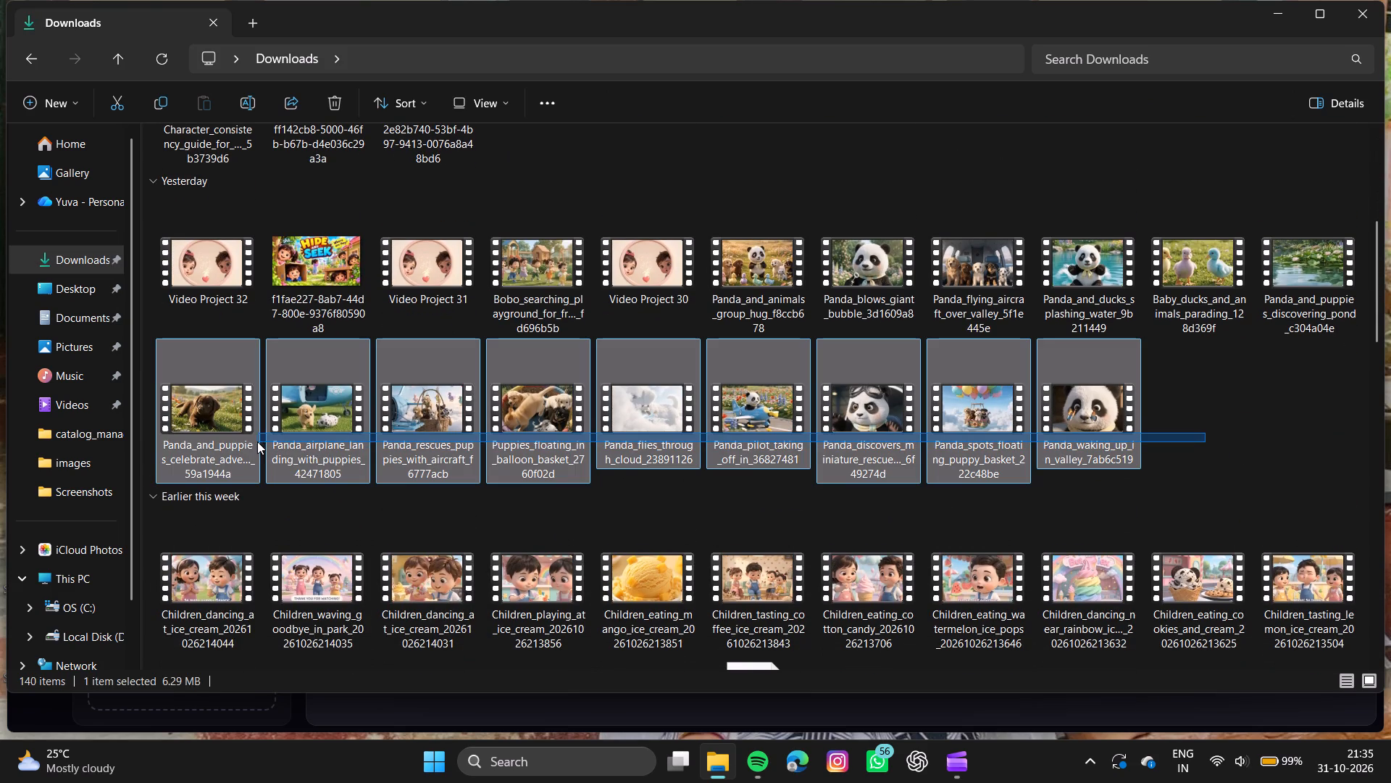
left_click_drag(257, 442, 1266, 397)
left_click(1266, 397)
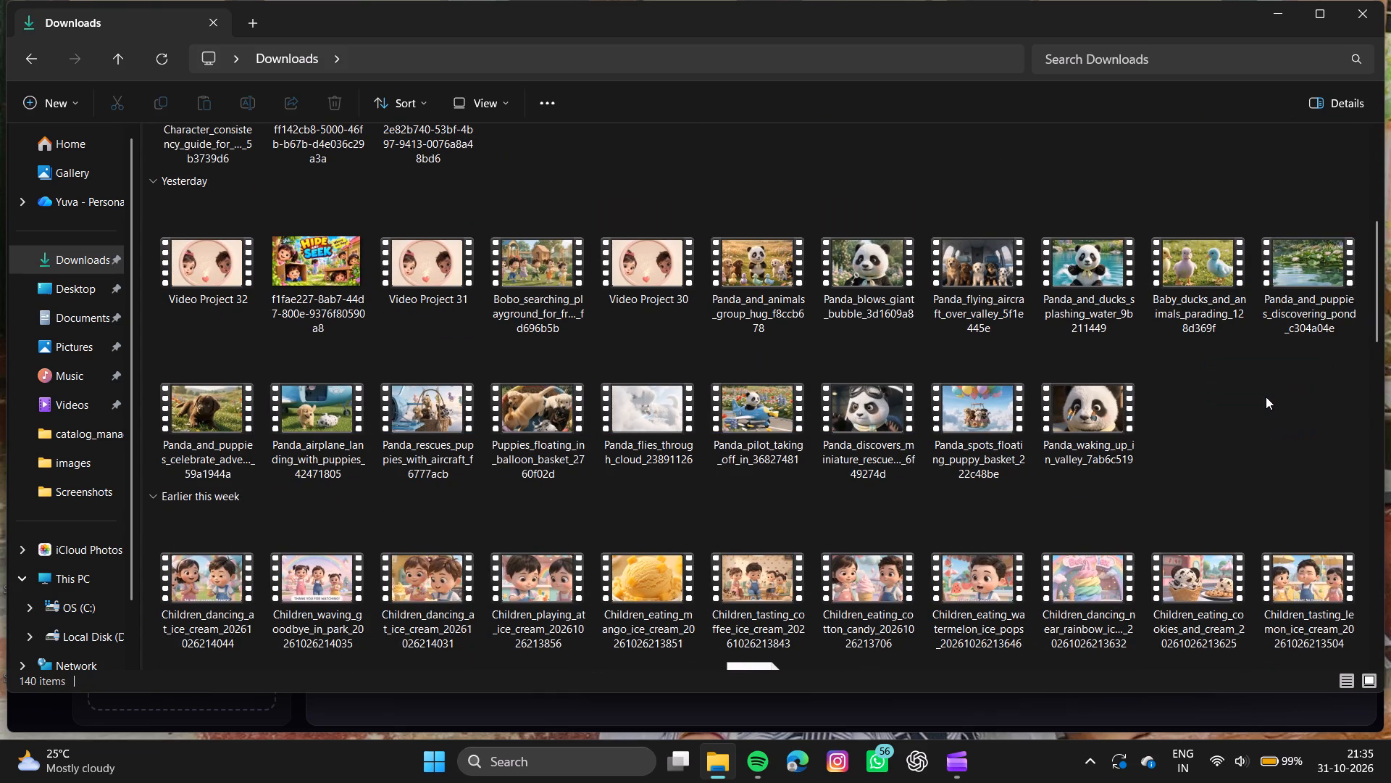
Delete all the animal supercar racing videos in the Last week group of the Downloads folder.
scroll(1266, 397, "down", 4)
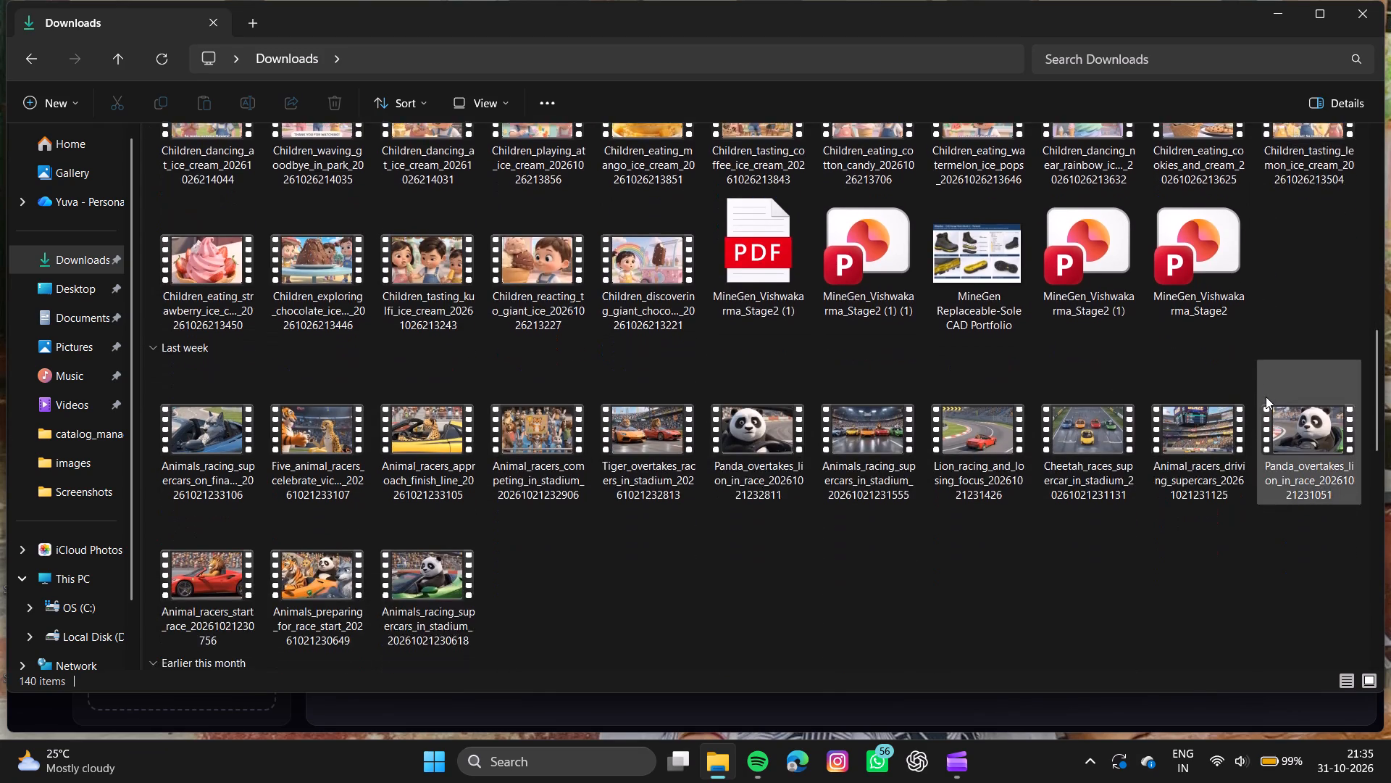
scroll(1266, 397, "down", 2)
left_click_drag(611, 434, 184, 339)
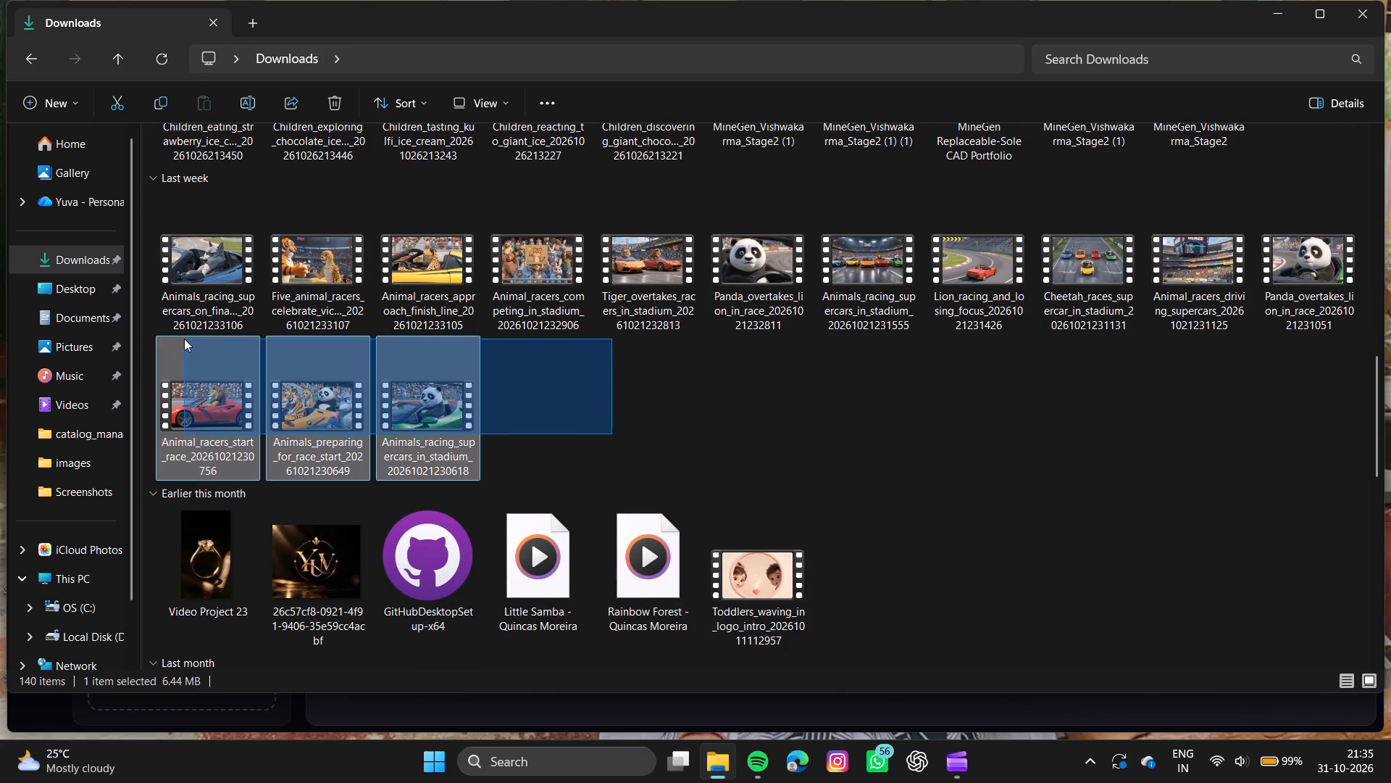
left_click_drag(184, 339, 187, 338)
left_click_drag(1361, 443, 1319, 427)
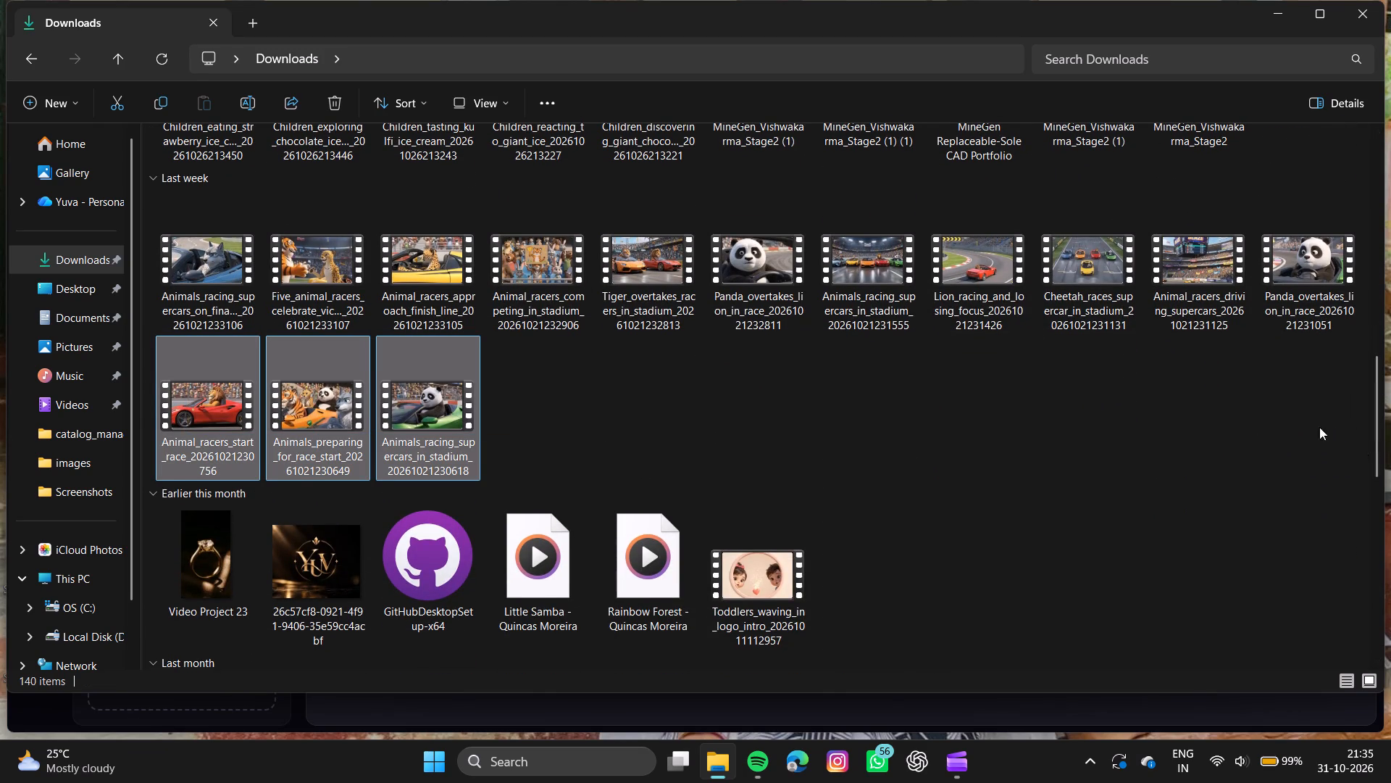
left_click_drag(1319, 427, 328, 324)
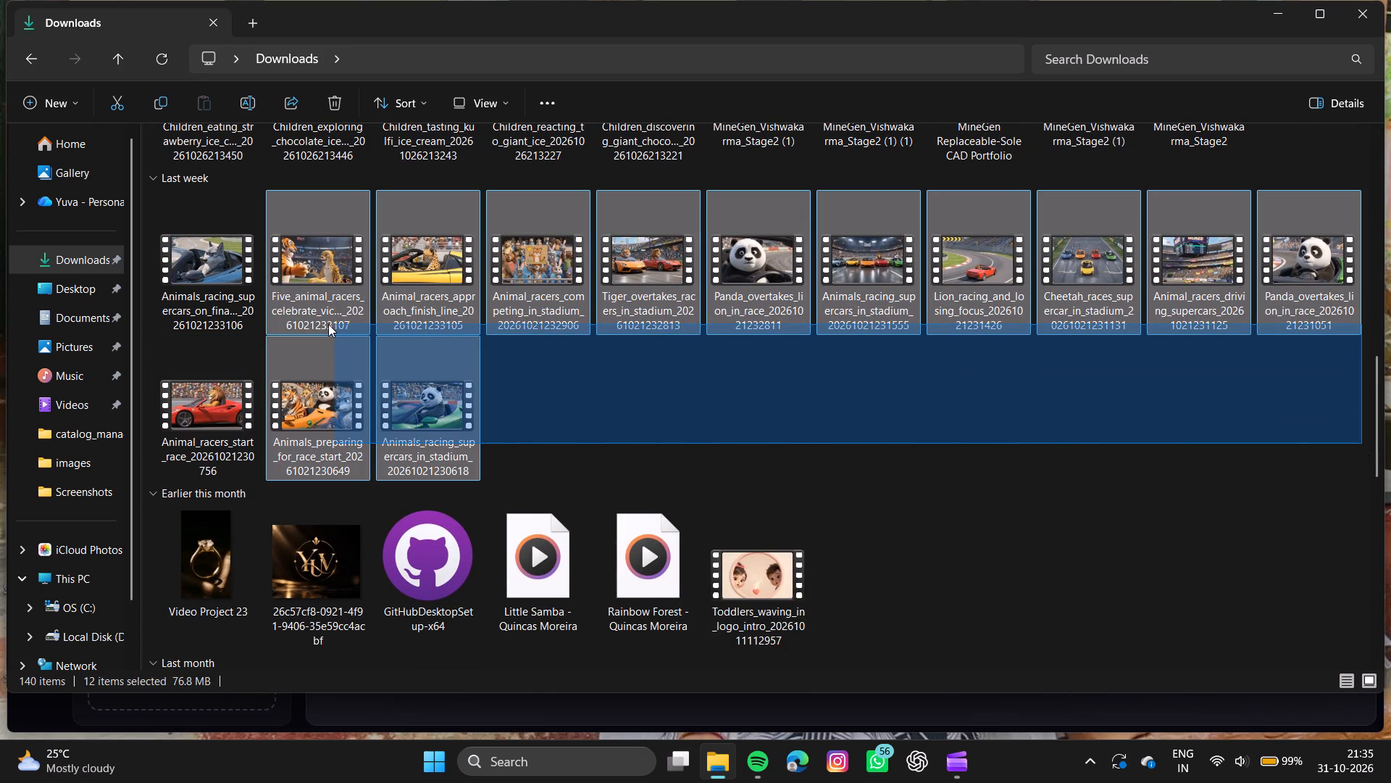
left_click_drag(328, 324, 180, 322)
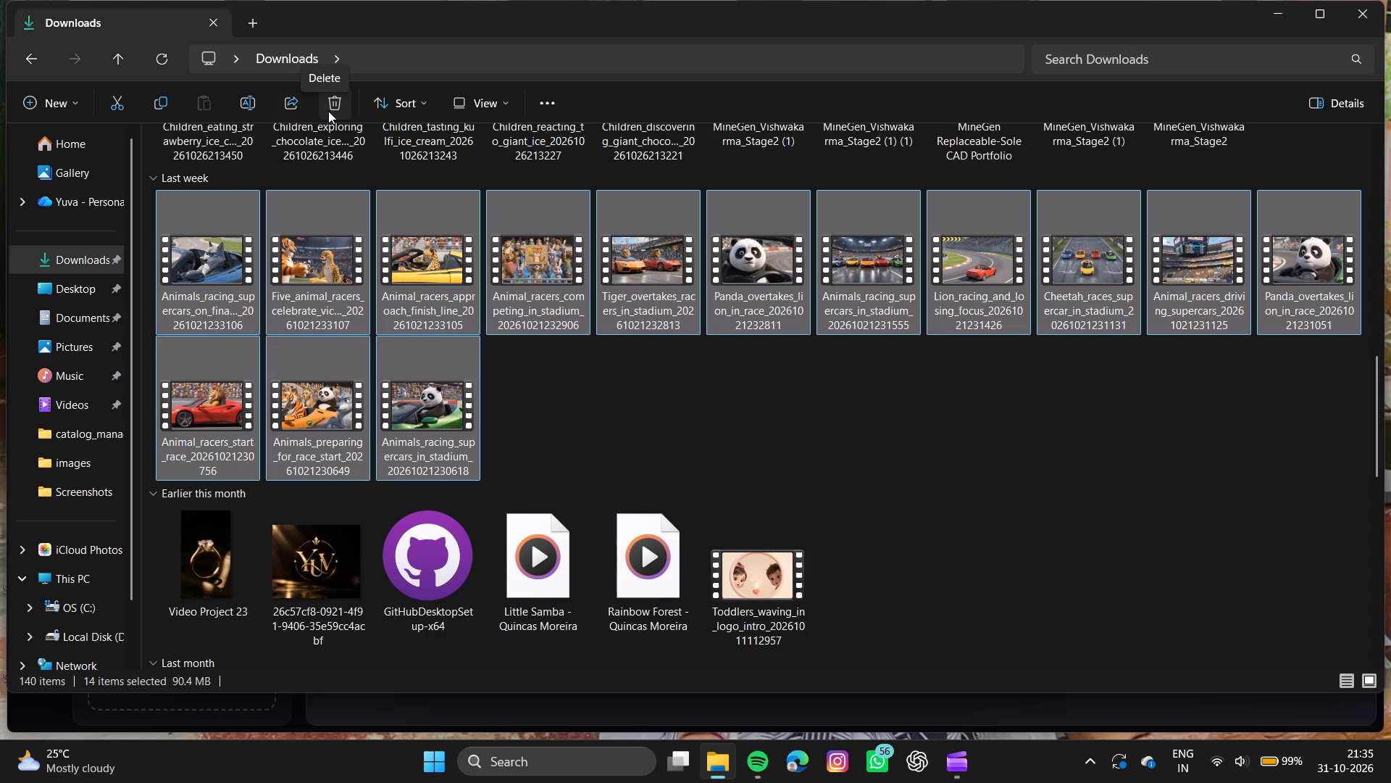
left_click(330, 111)
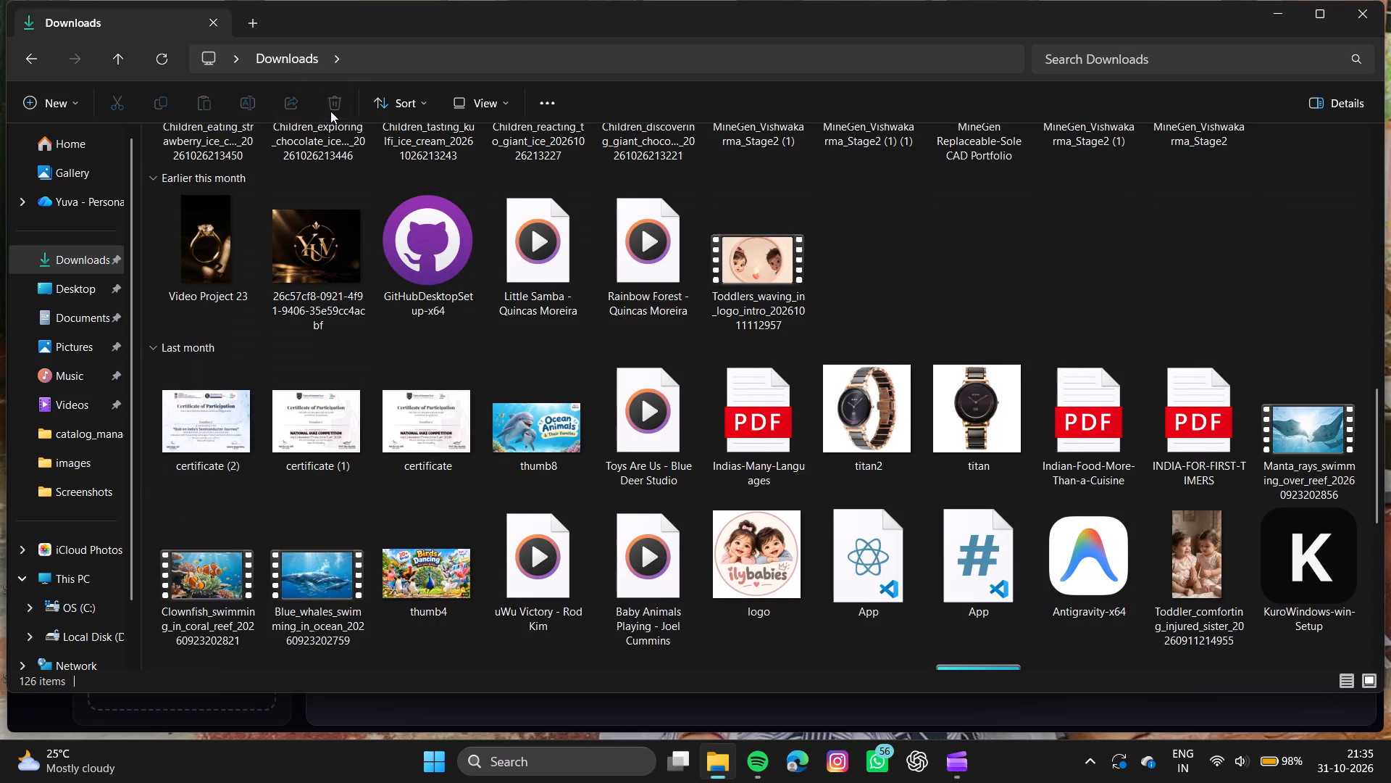
Look through the remaining videos and images in the Downloads folder, from this month's files up to today's.
scroll(431, 244, "up", 1)
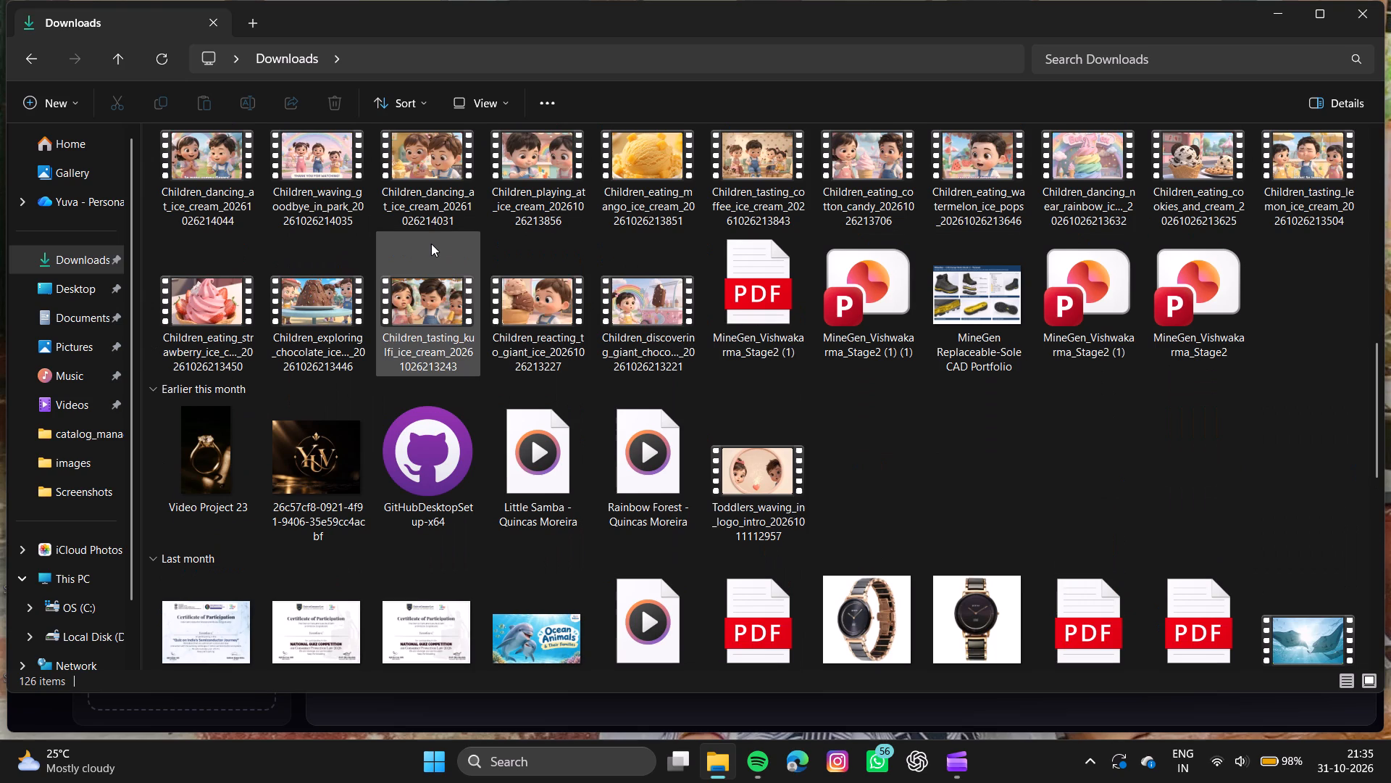
scroll(809, 489, "up", 1)
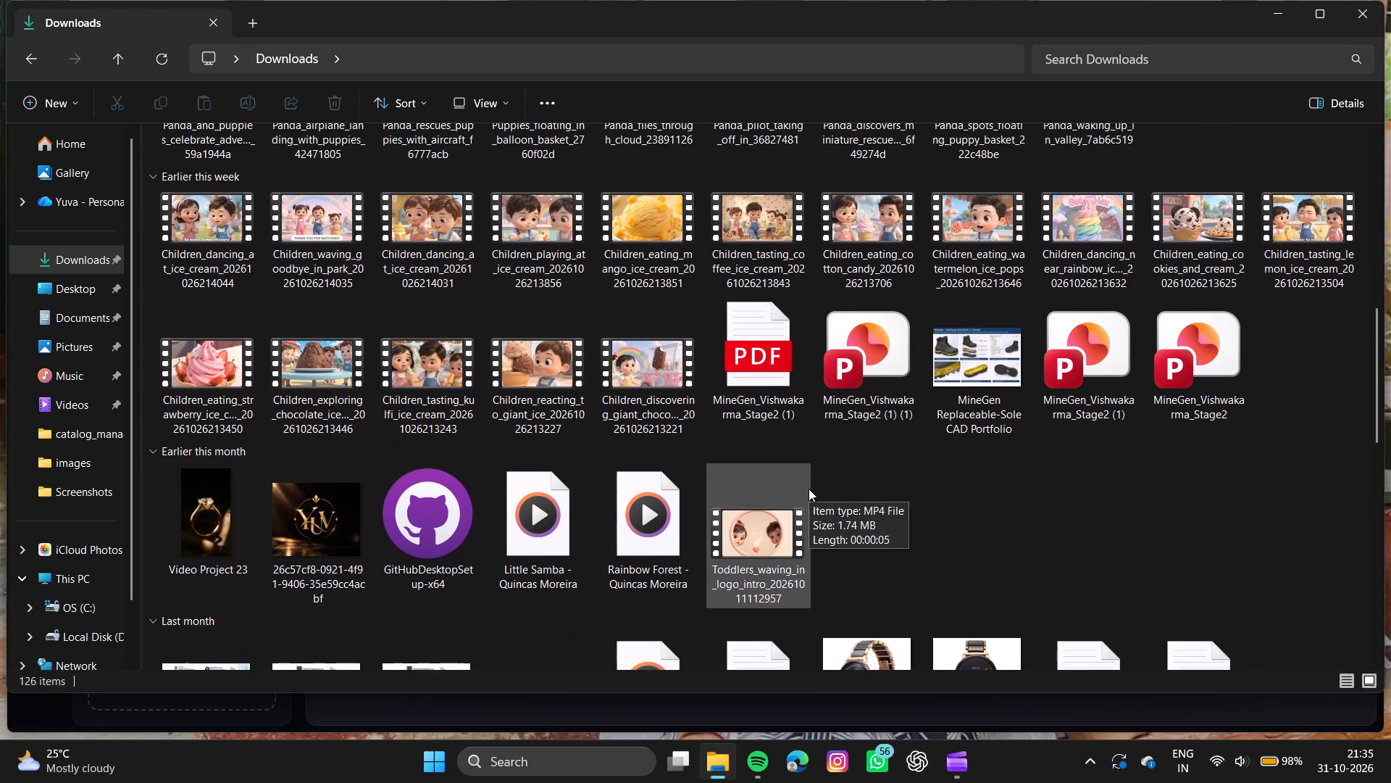
scroll(918, 510, "up", 1)
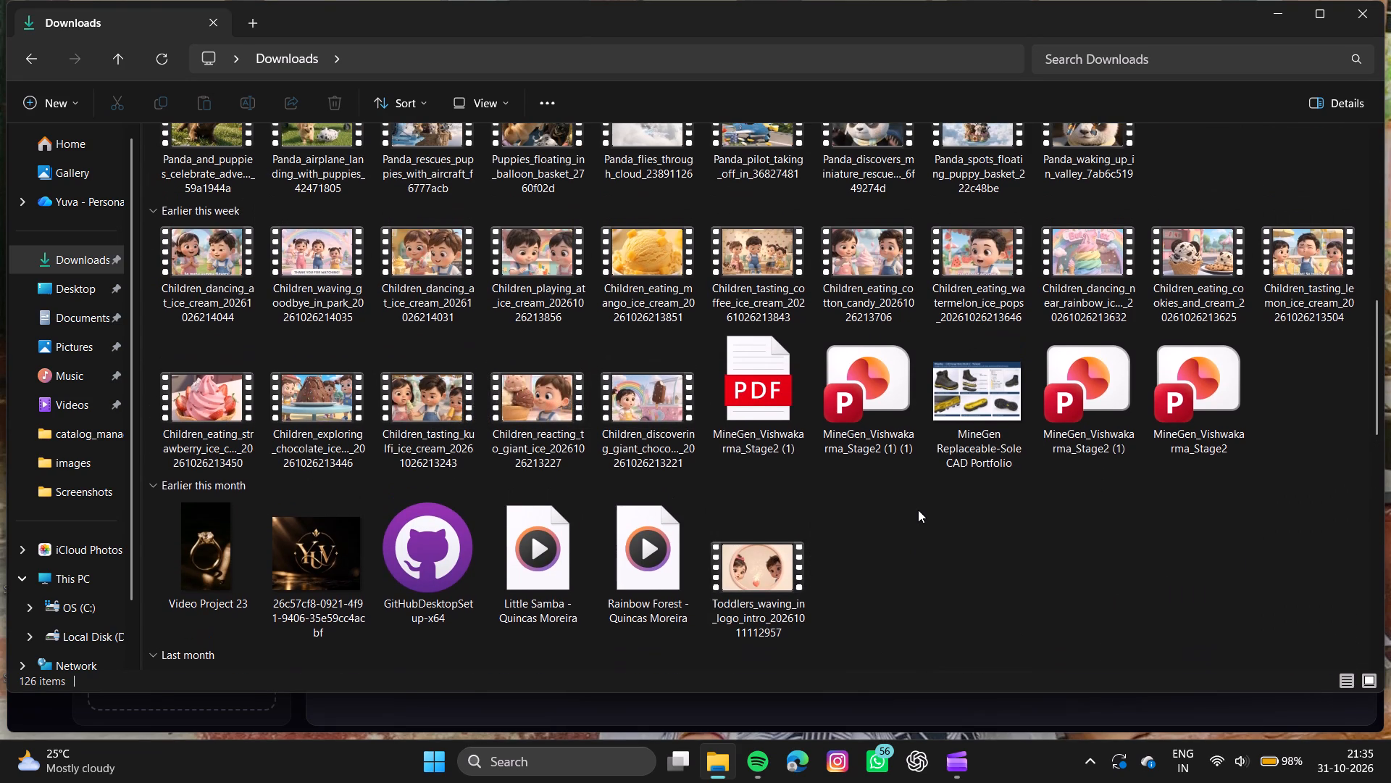
scroll(918, 510, "up", 3)
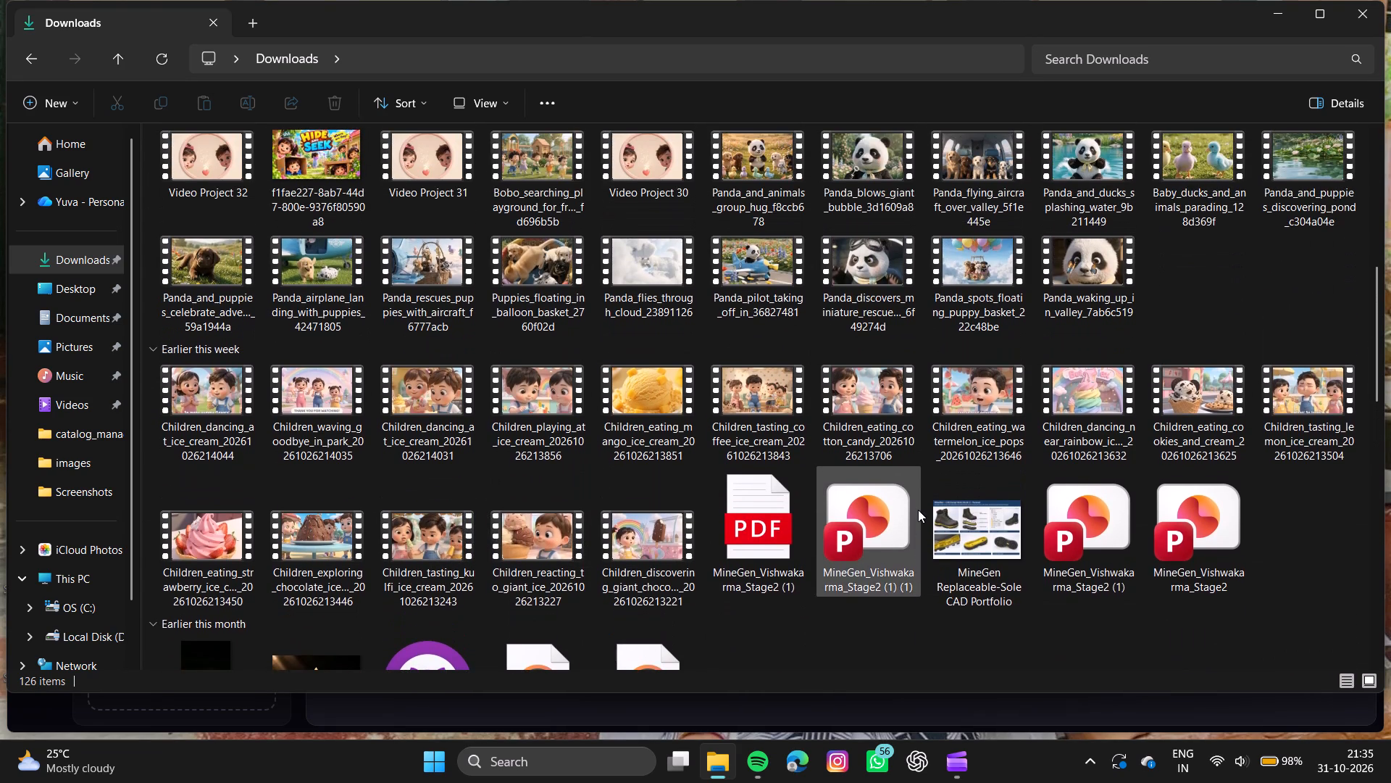
scroll(918, 510, "up", 1)
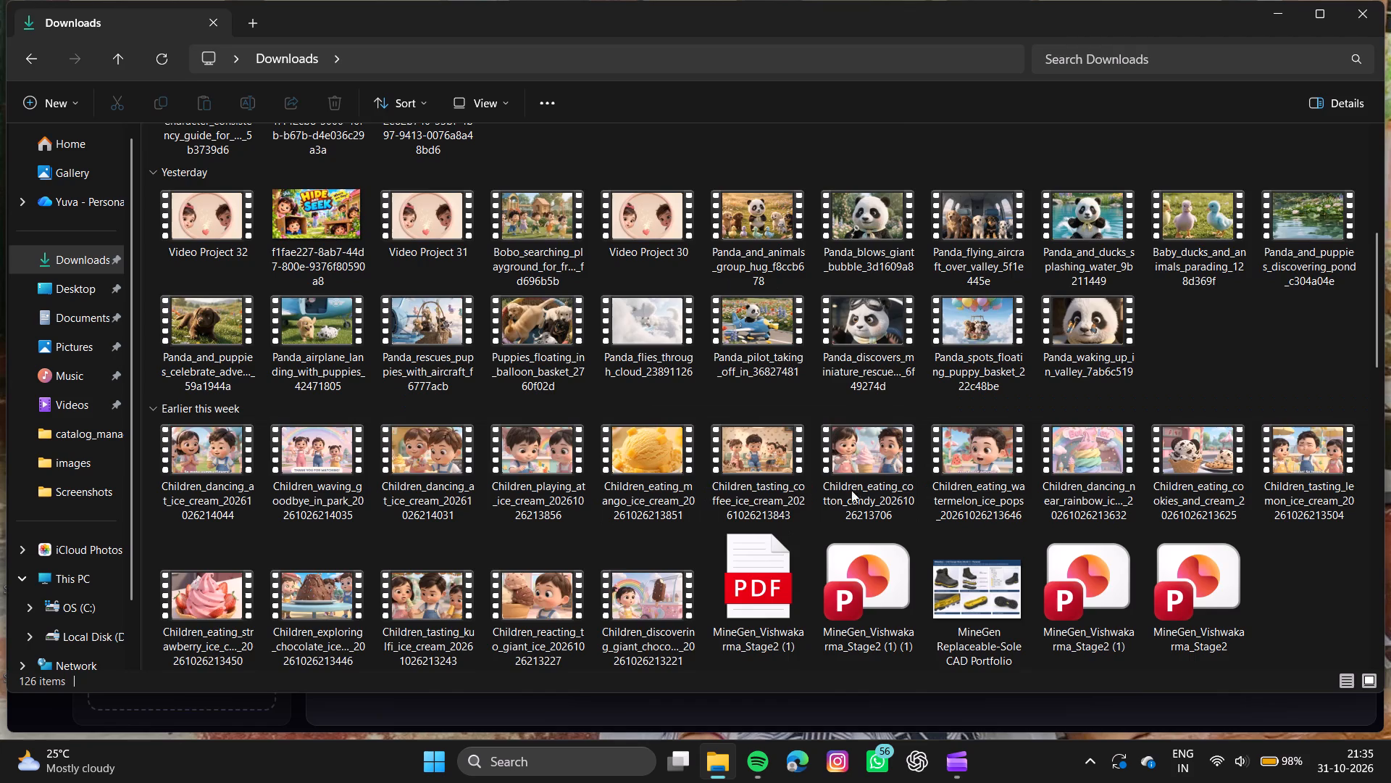
scroll(746, 434, "up", 4)
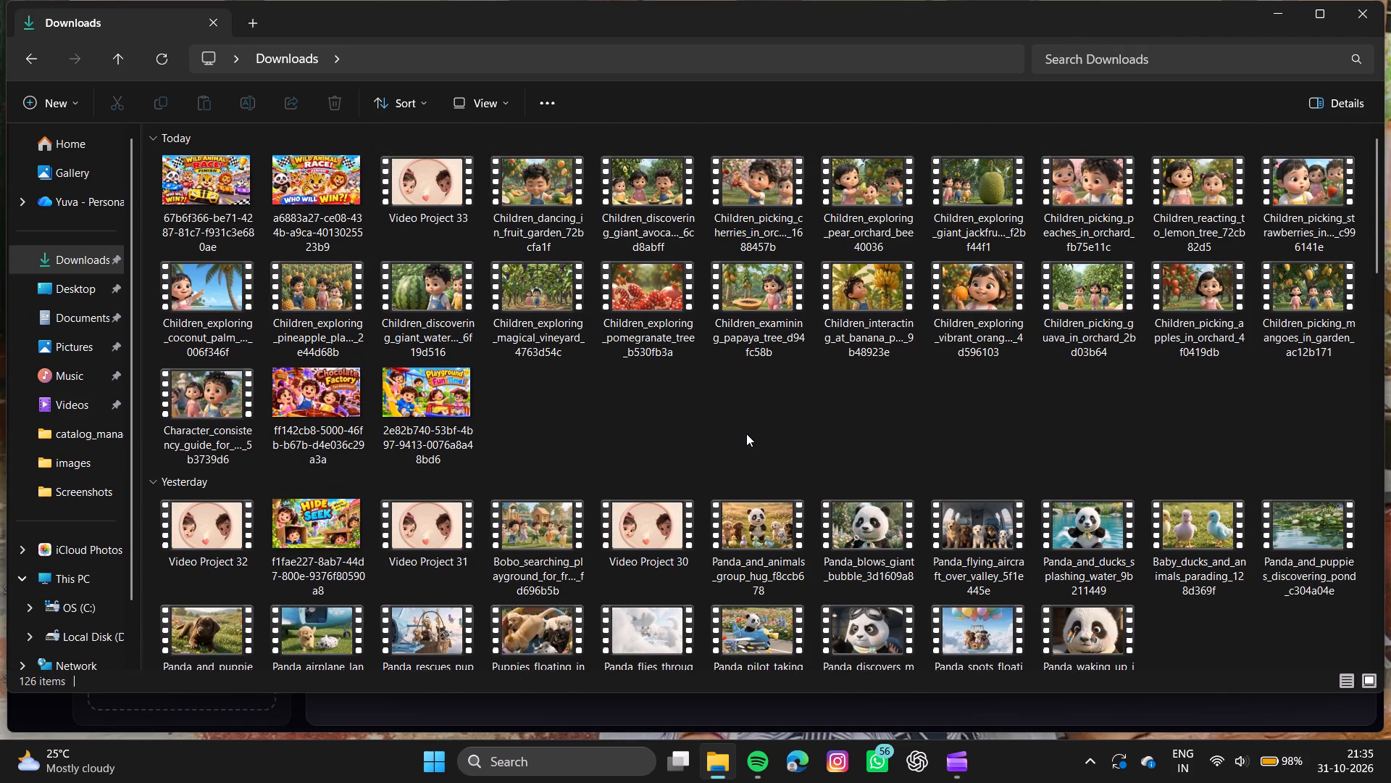
scroll(746, 434, "down", 1)
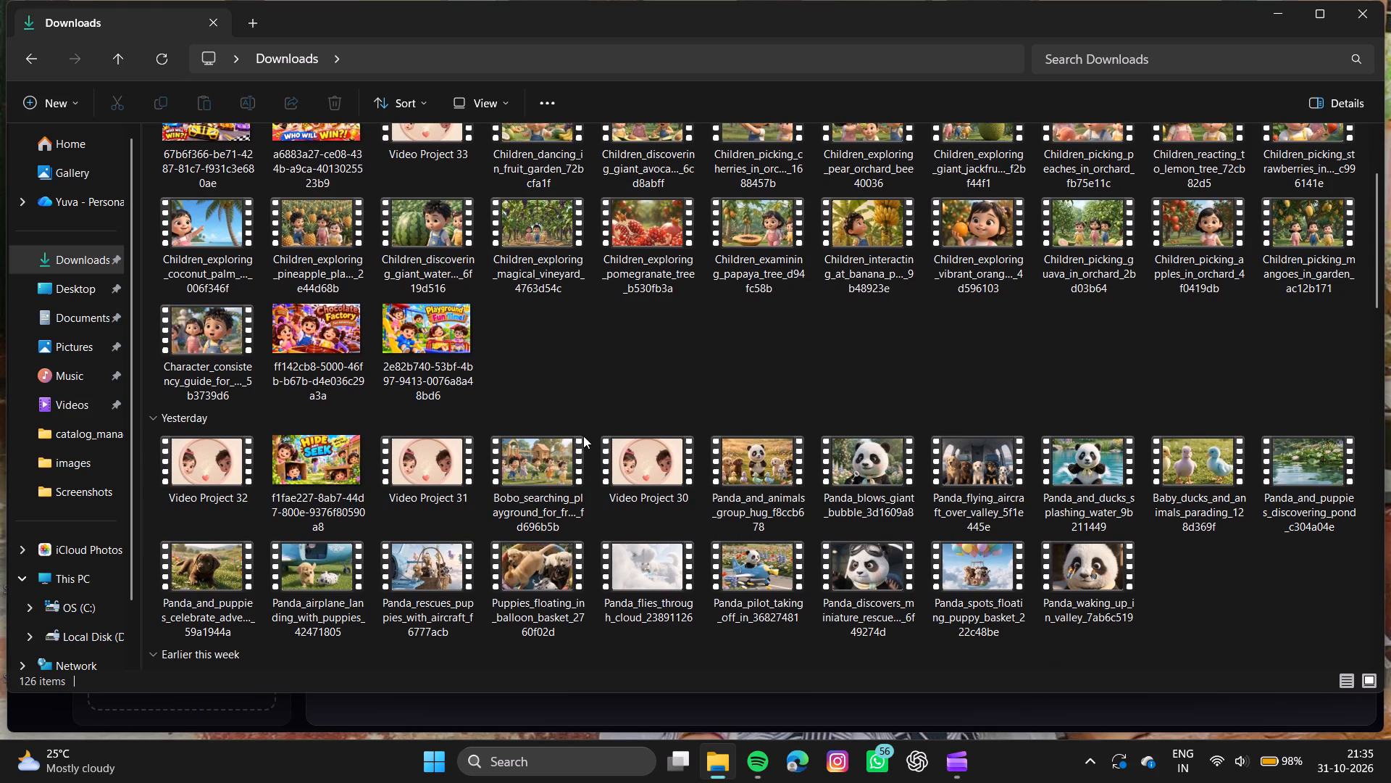
scroll(590, 428, "down", 1)
scroll(590, 428, "up", 1)
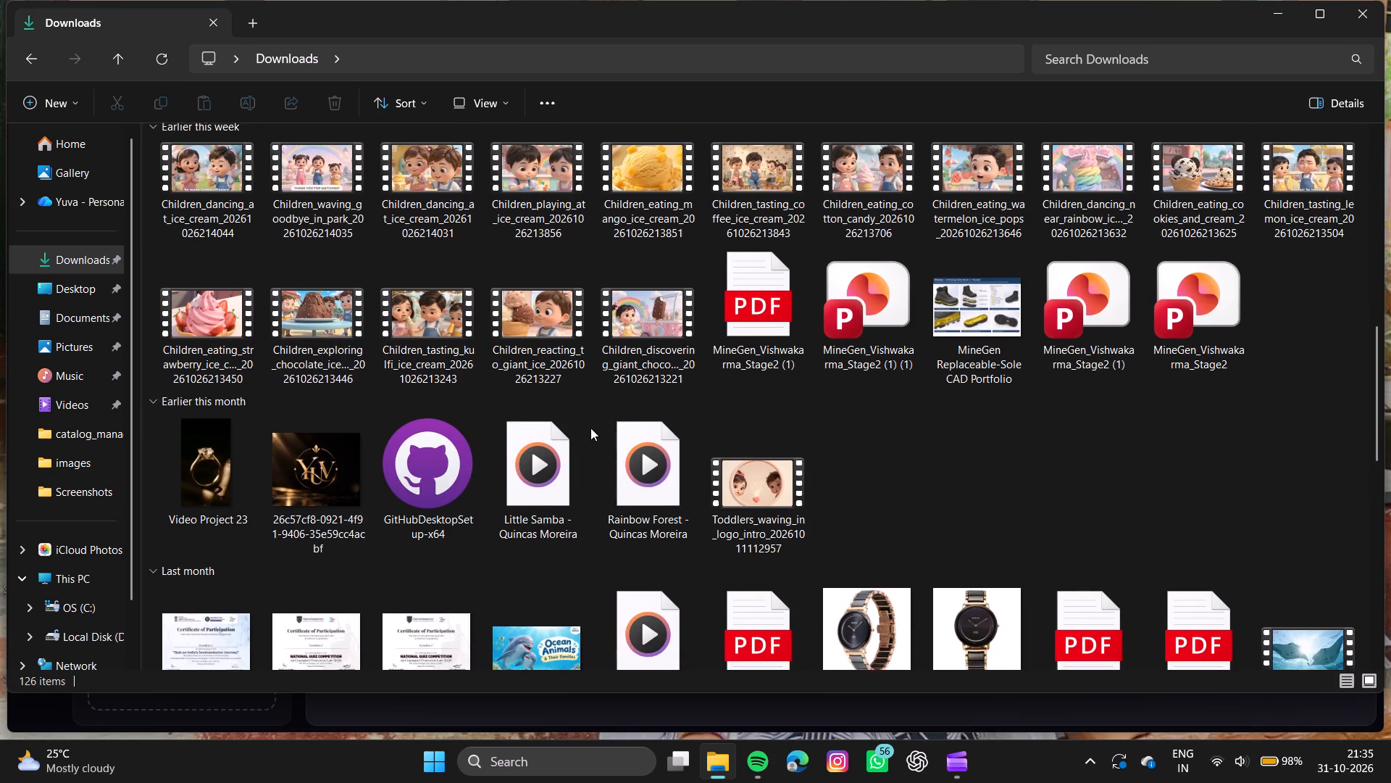
scroll(590, 428, "up", 2)
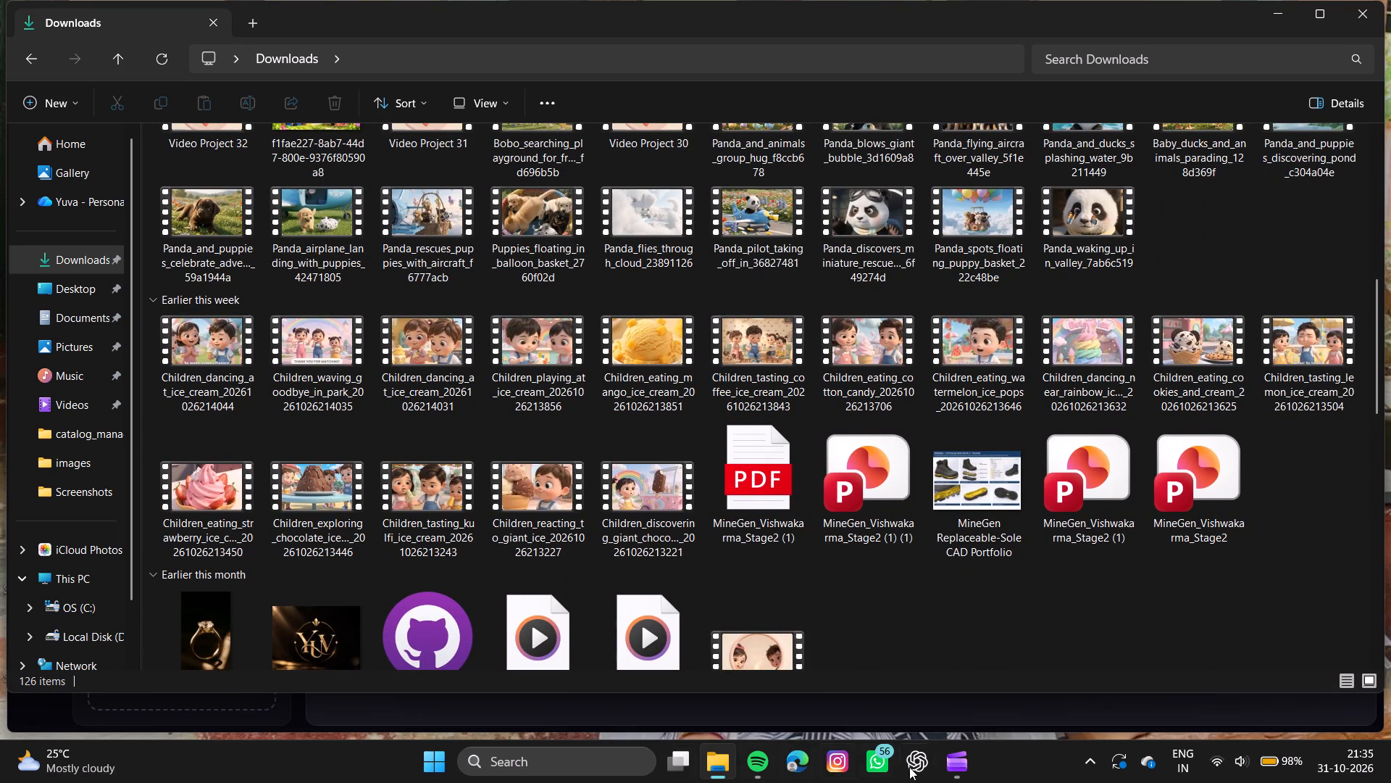
Switch to Clipchamp and import the first fifteen children's ice cream videos from the Earlier this week group of the Downloads folder.
left_click(937, 782)
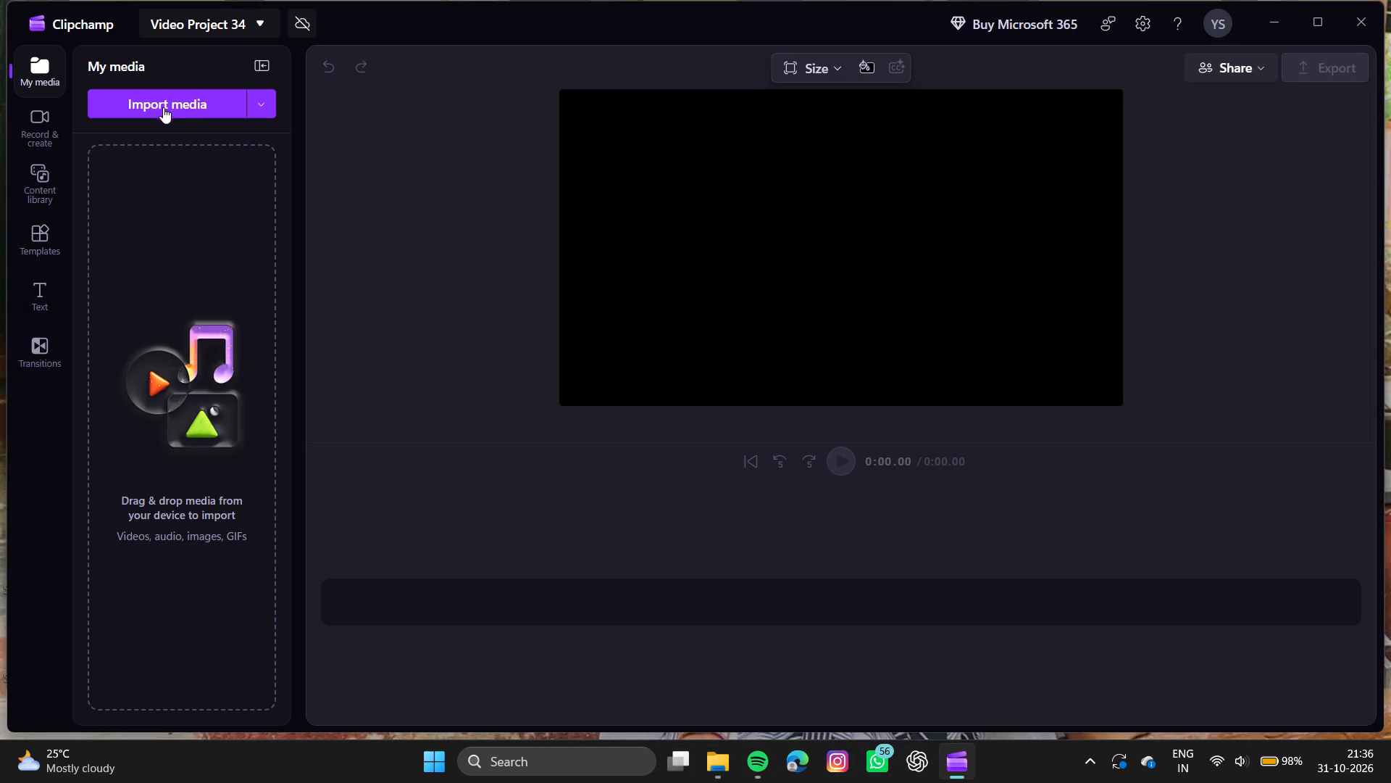
left_click(169, 103)
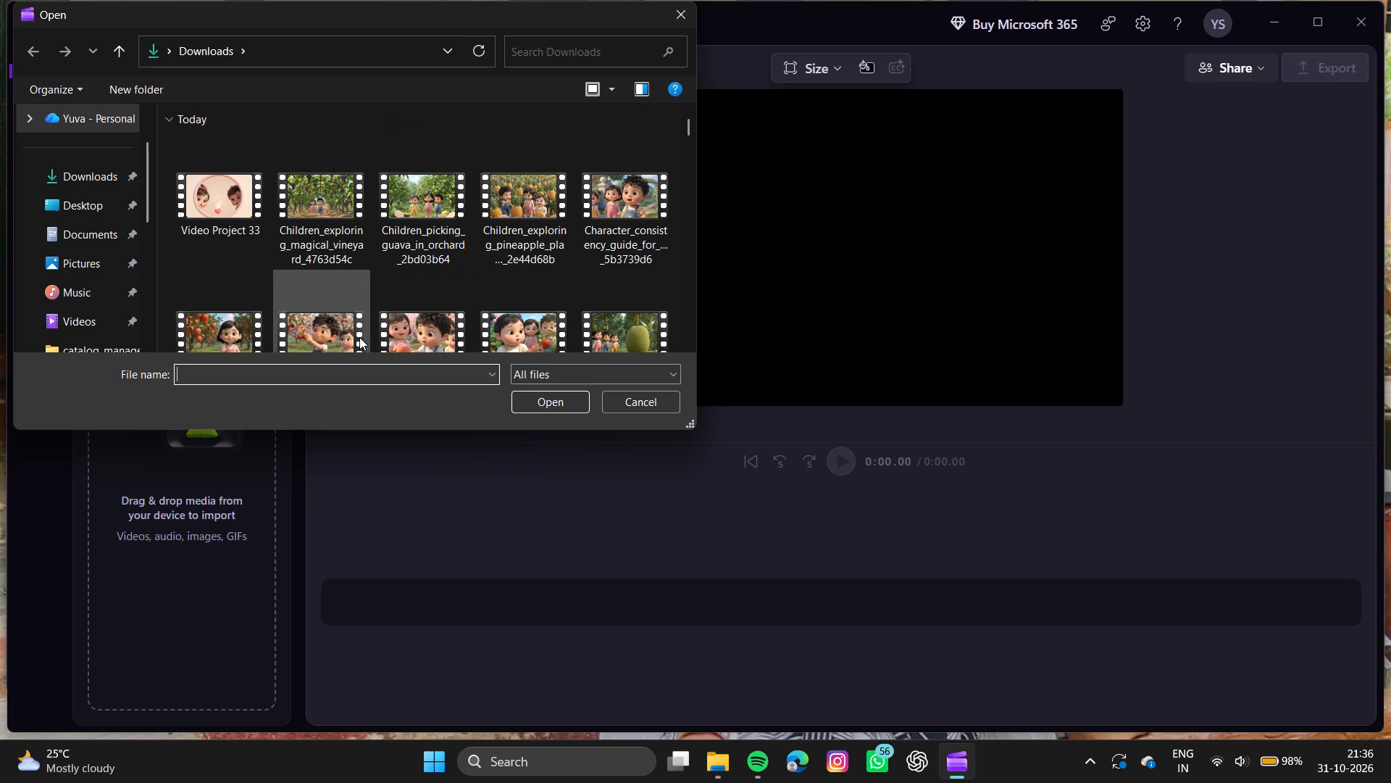
scroll(359, 337, "down", 3)
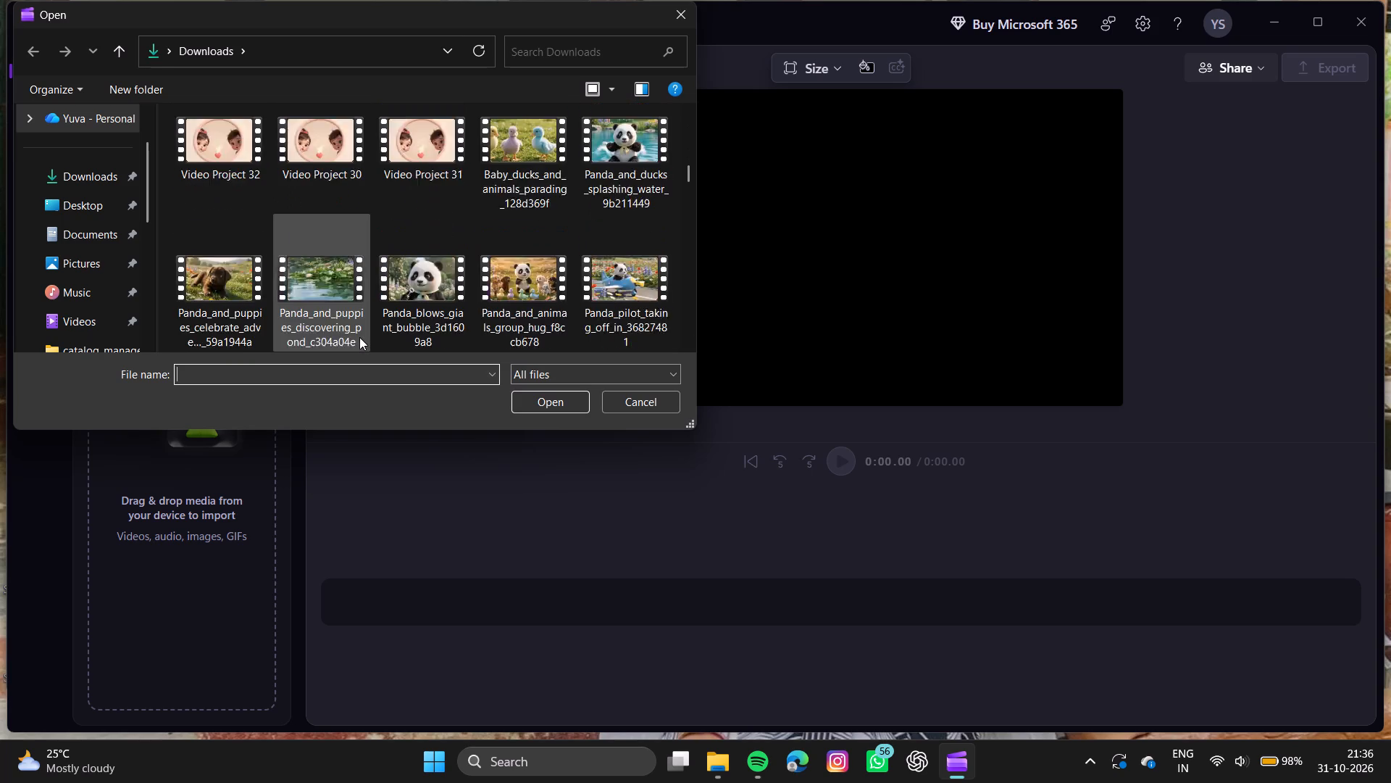
scroll(359, 337, "down", 1)
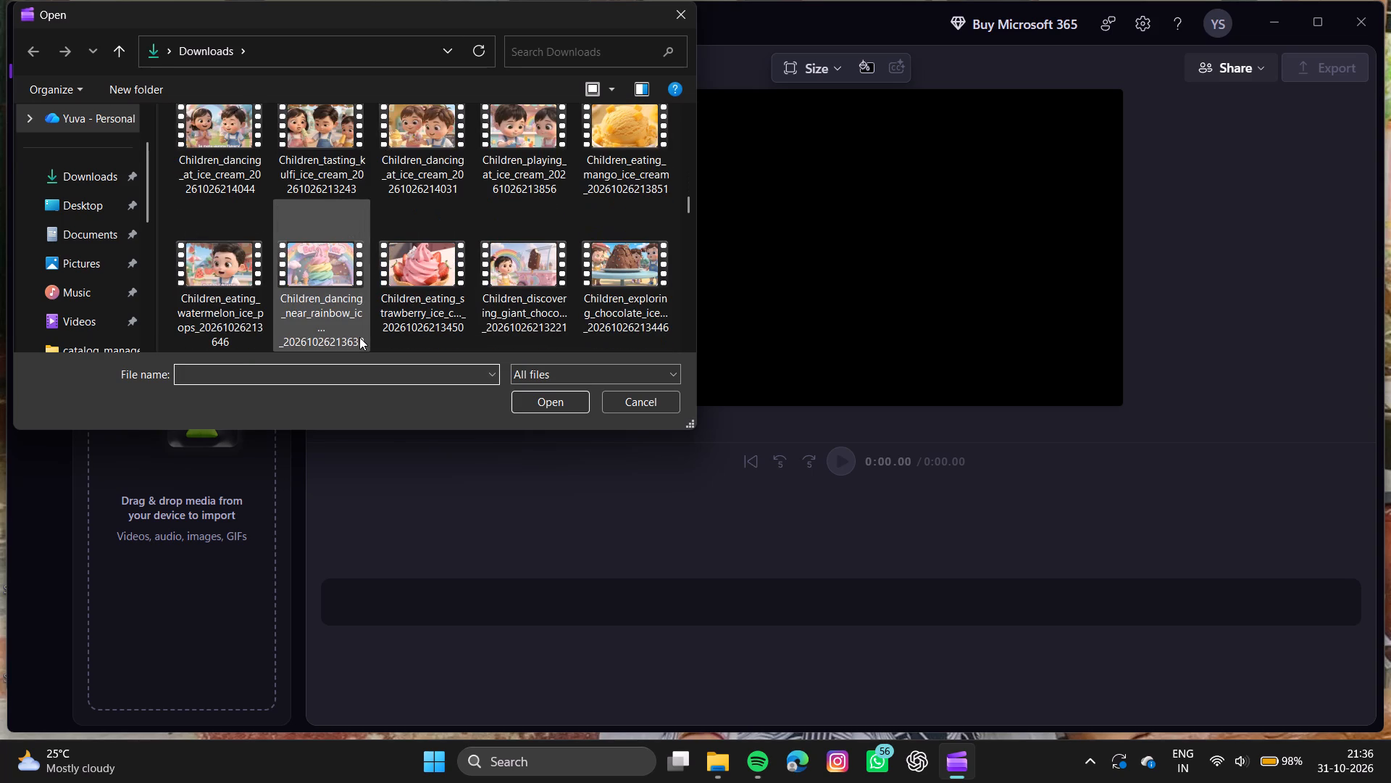
scroll(359, 337, "down", 1)
scroll(359, 337, "up", 1)
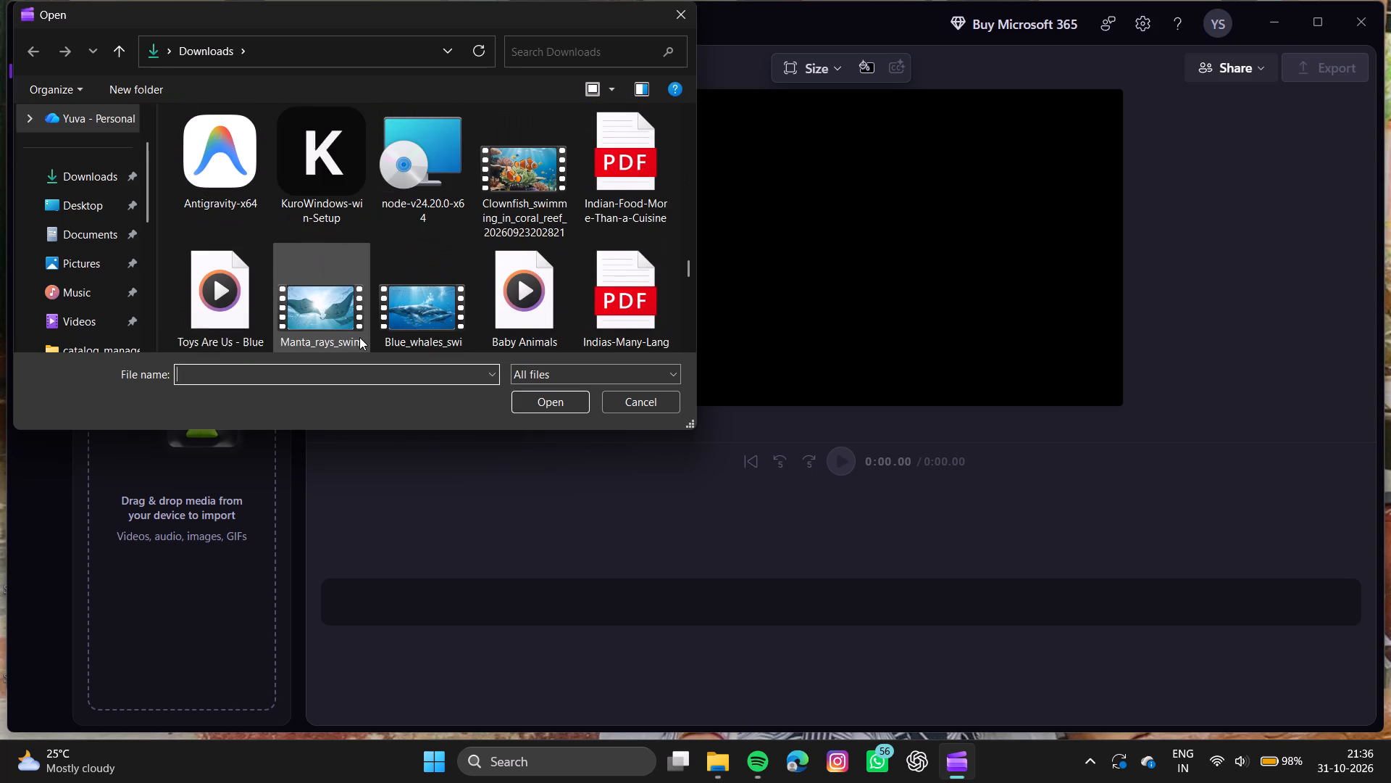
scroll(359, 337, "up", 3)
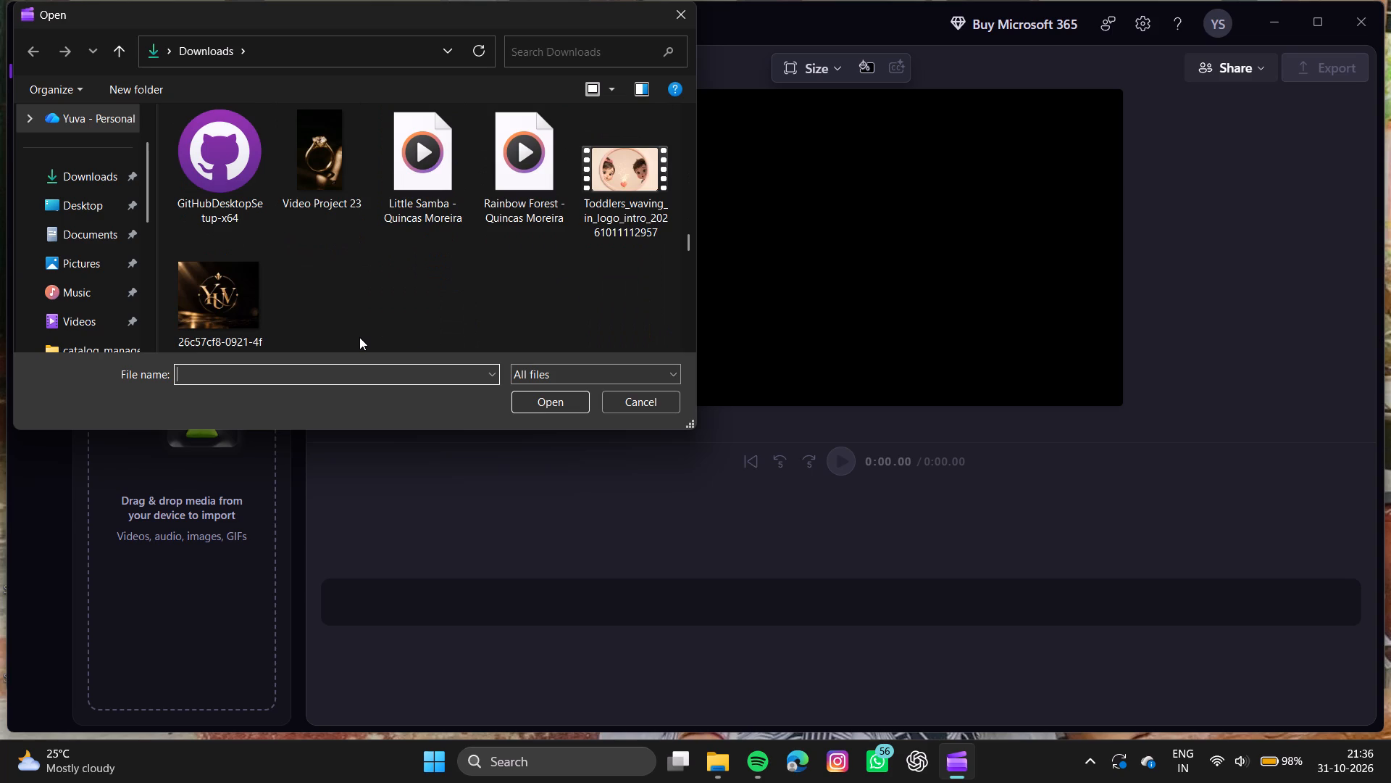
scroll(359, 337, "up", 1)
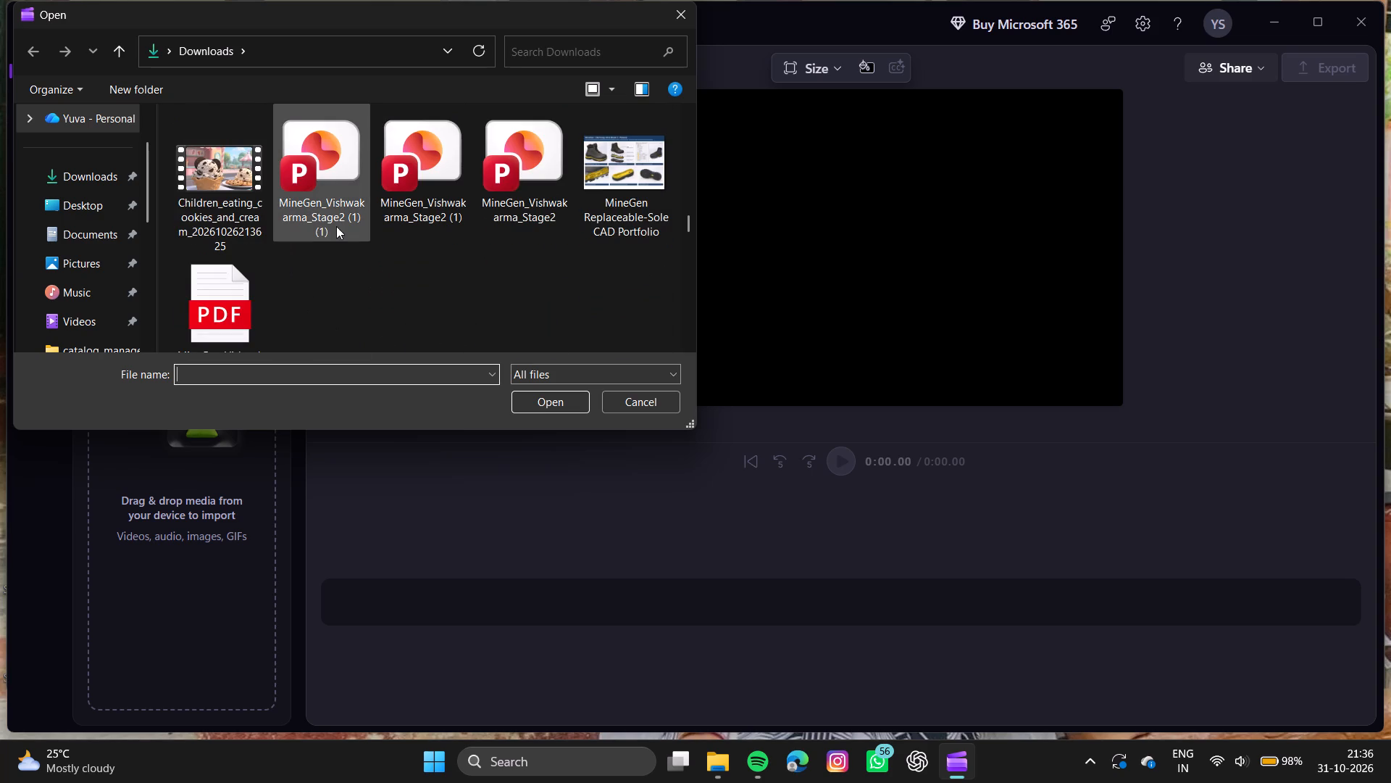
scroll(264, 194, "up", 1)
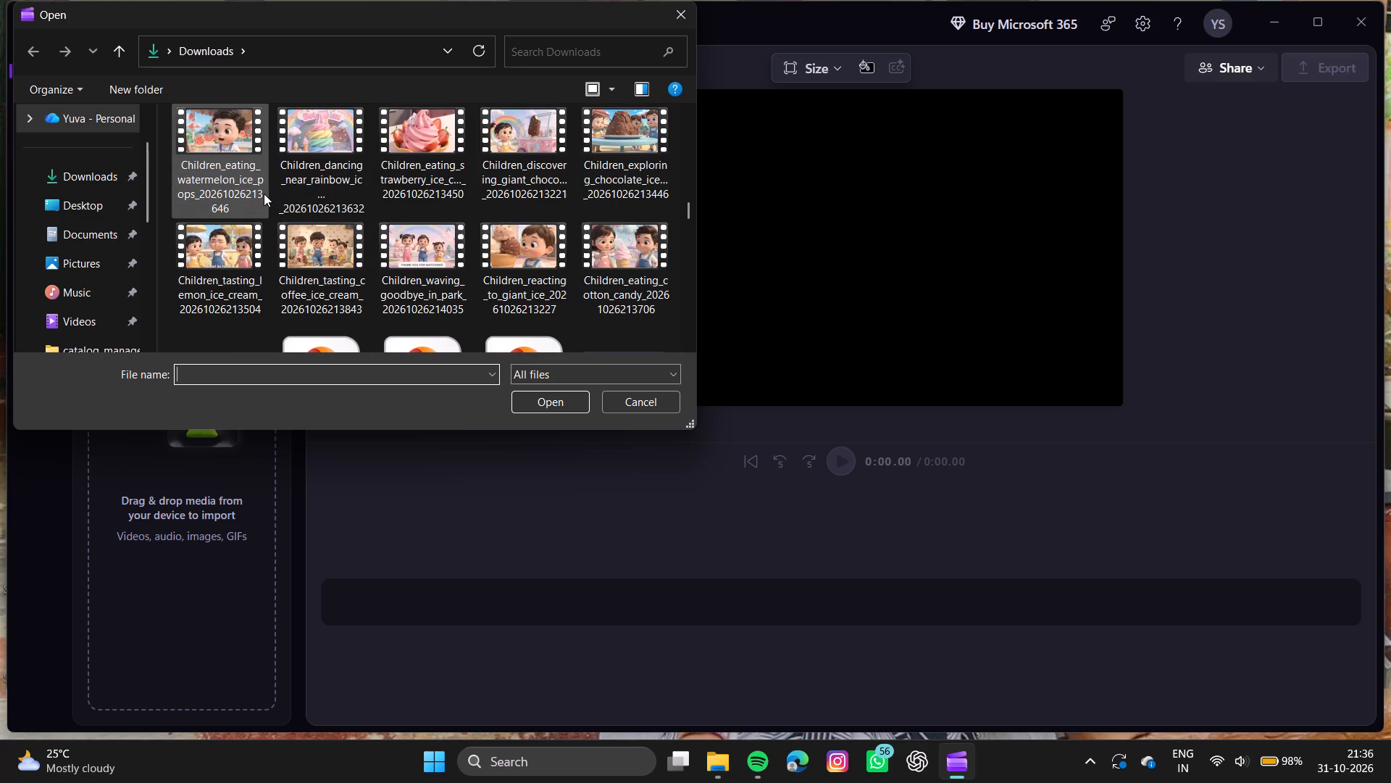
scroll(264, 194, "up", 2)
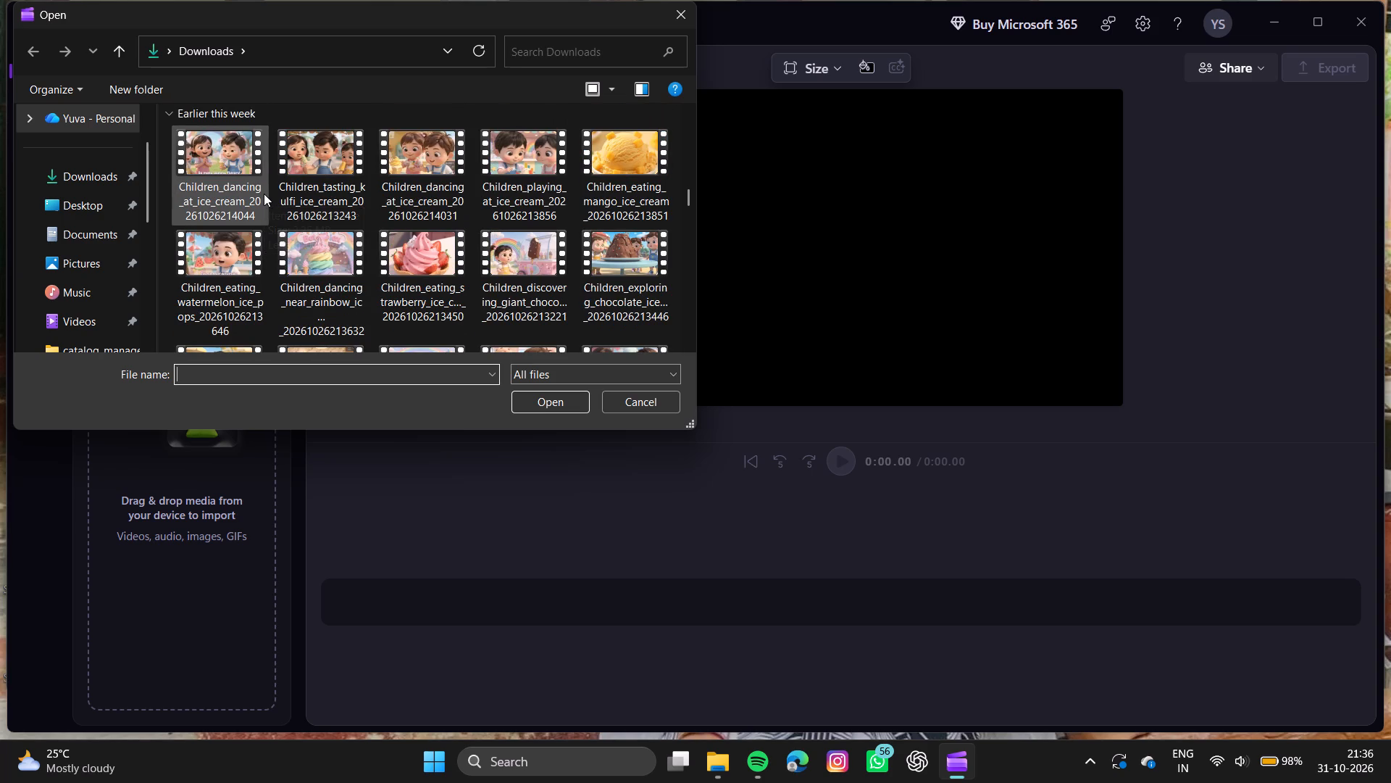
scroll(264, 194, "up", 1)
left_click_drag(167, 137, 591, 323)
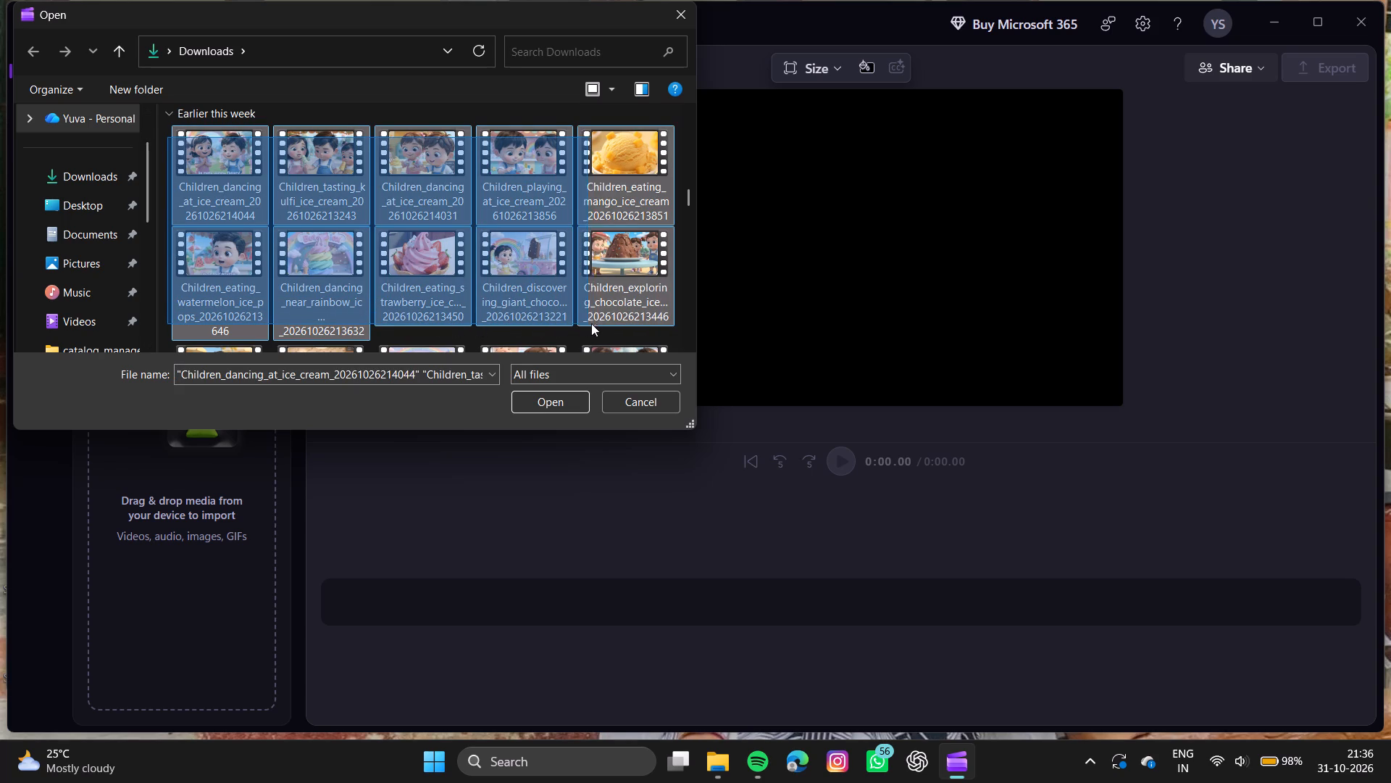
left_click_drag(591, 323, 628, 275)
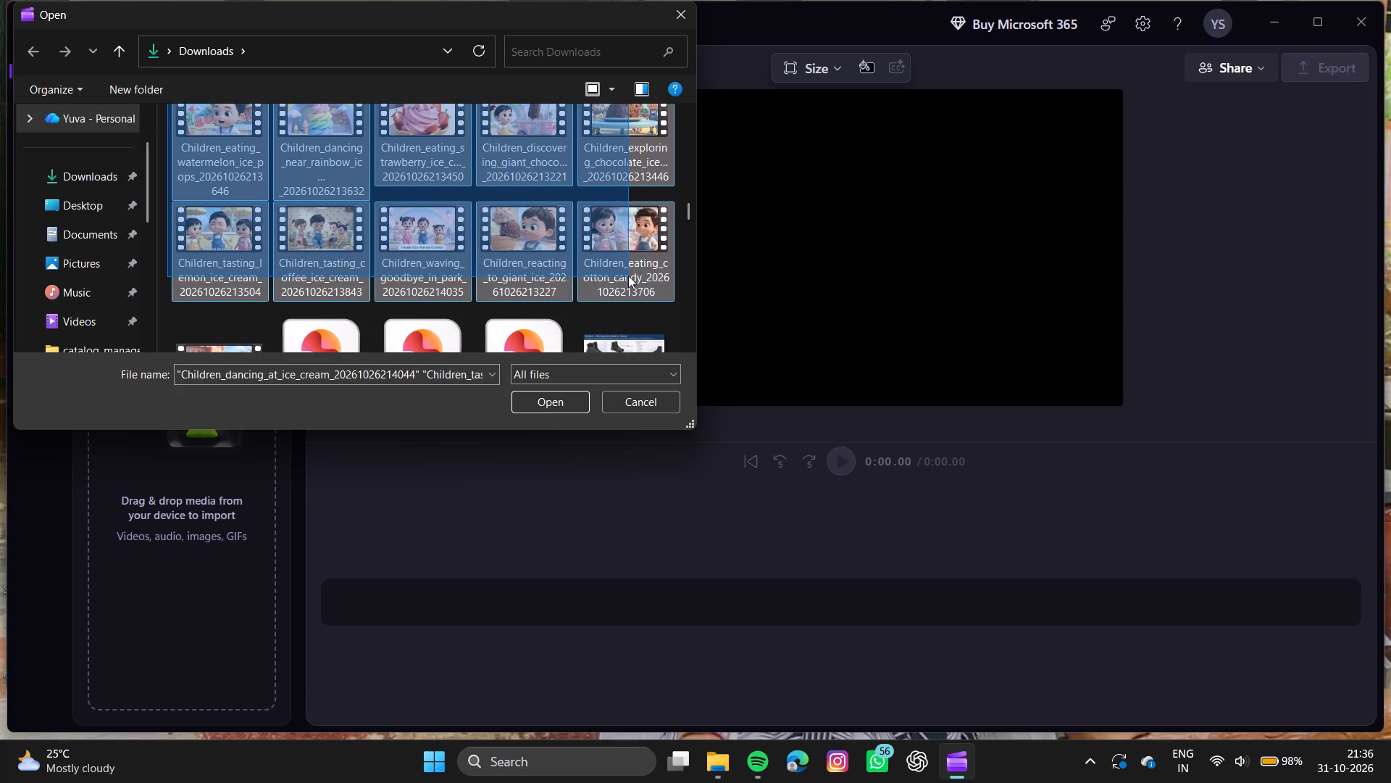
left_click_drag(628, 275, 628, 275)
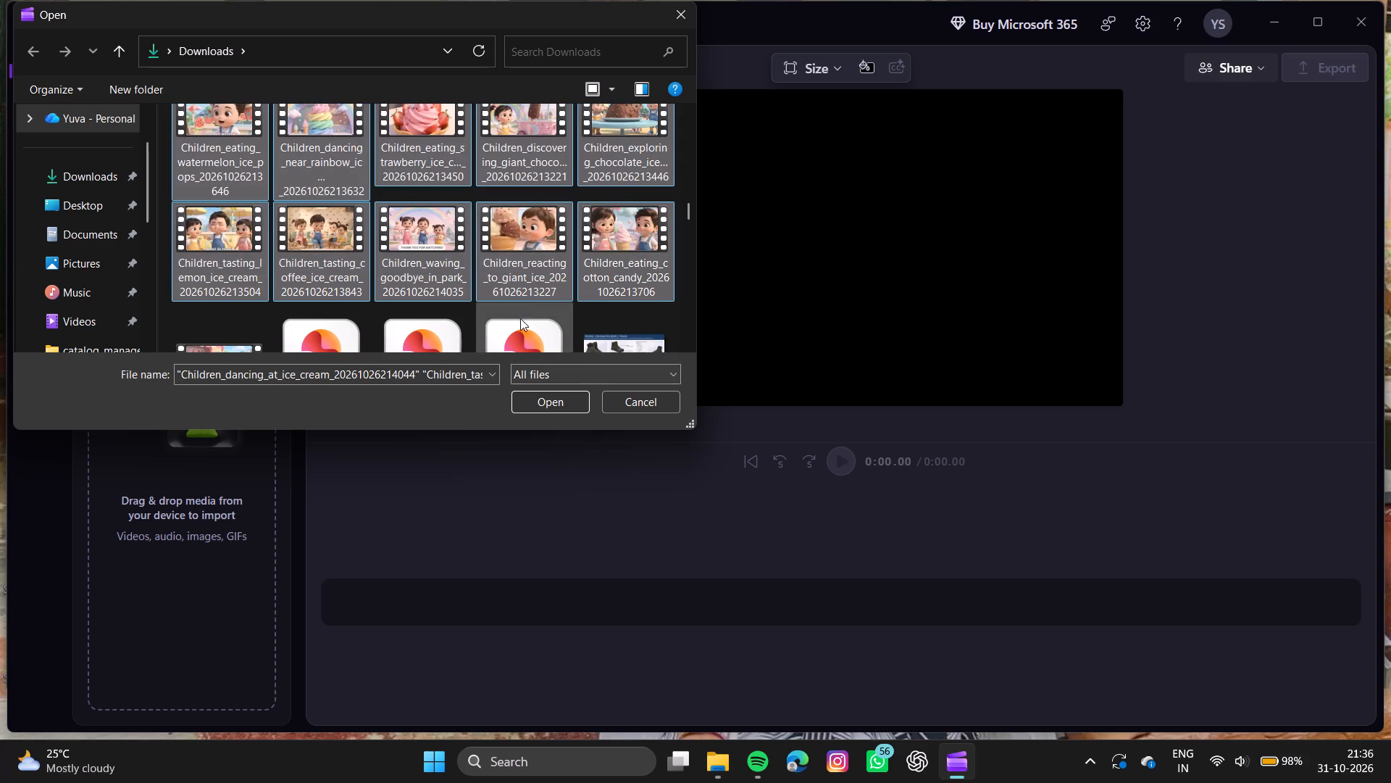
scroll(548, 249, "right", 1)
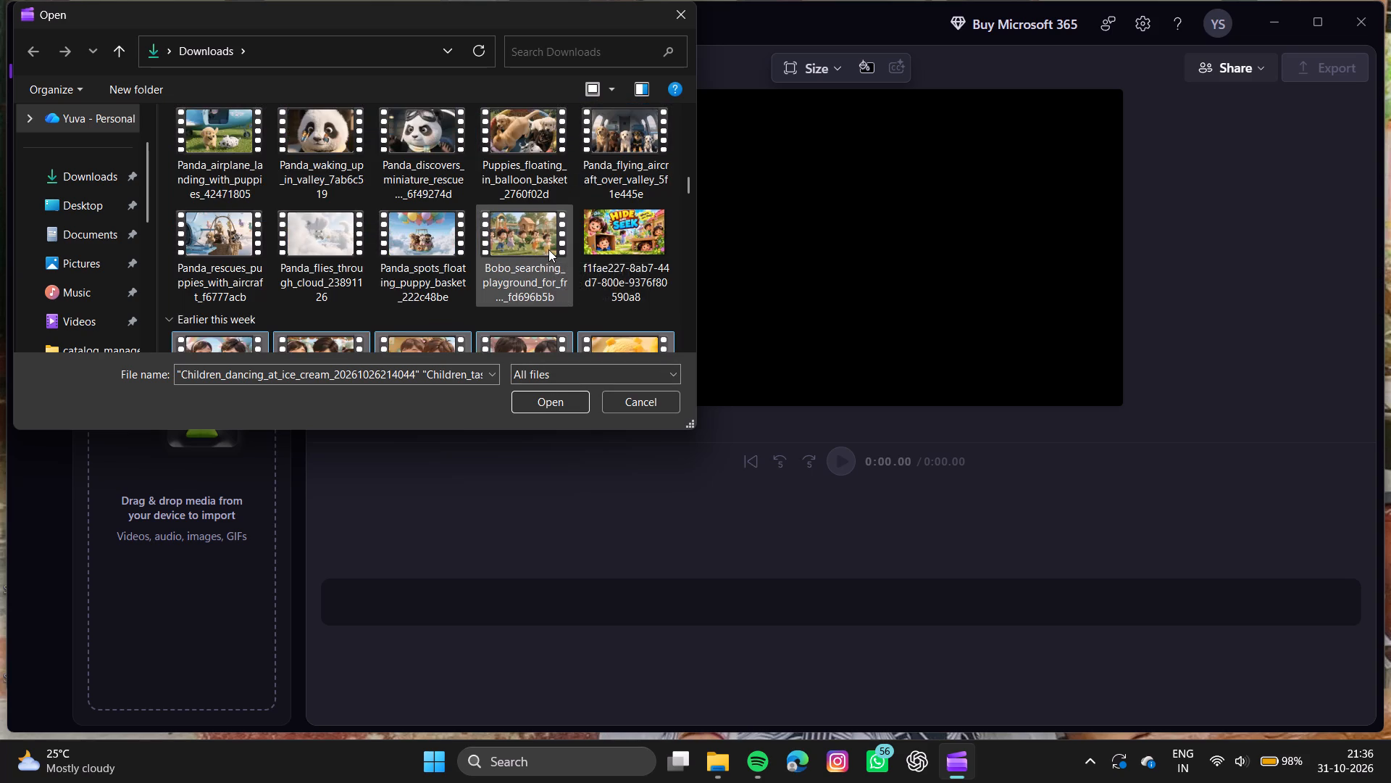
scroll(548, 249, "right", 1)
left_click(543, 408)
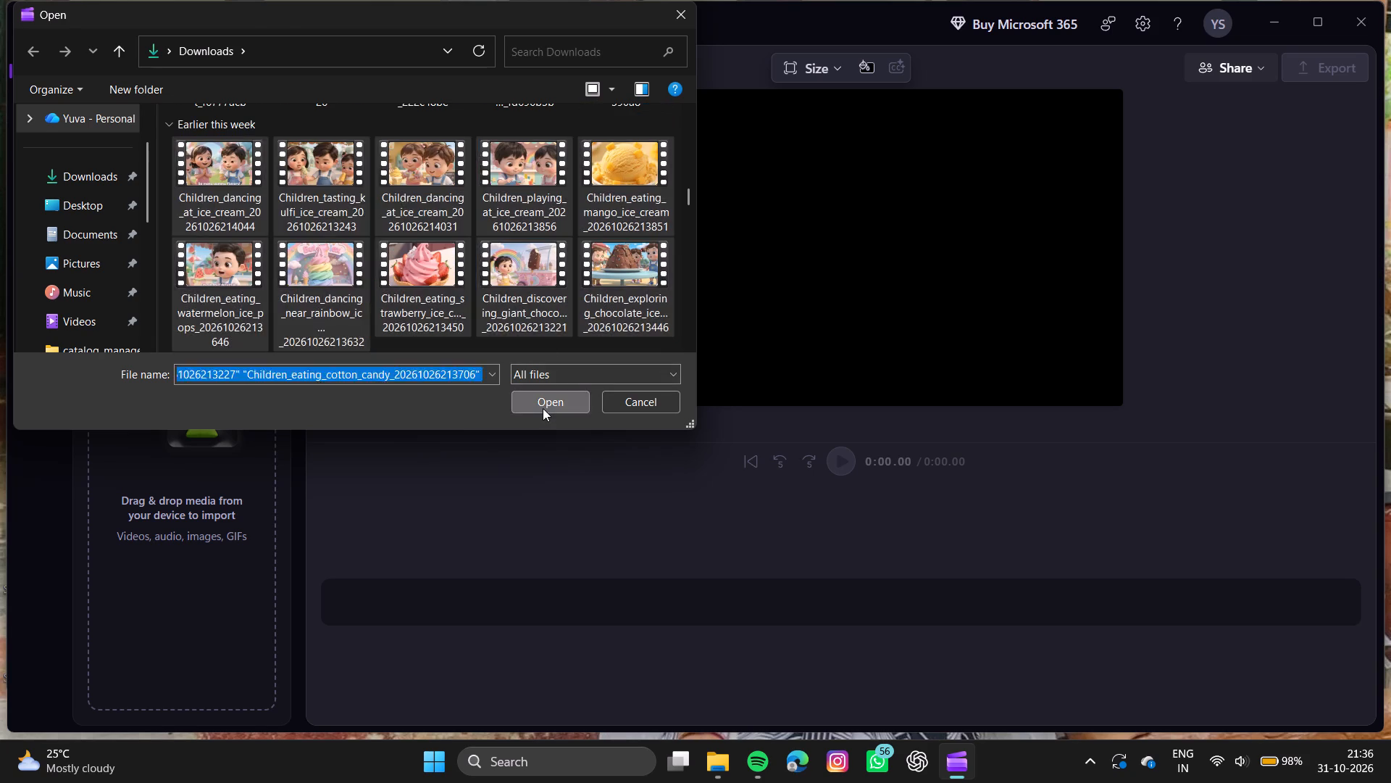
Import the Children_eating_cookies_and_cream video from the Earlier this week group of the Downloads folder.
left_click(205, 97)
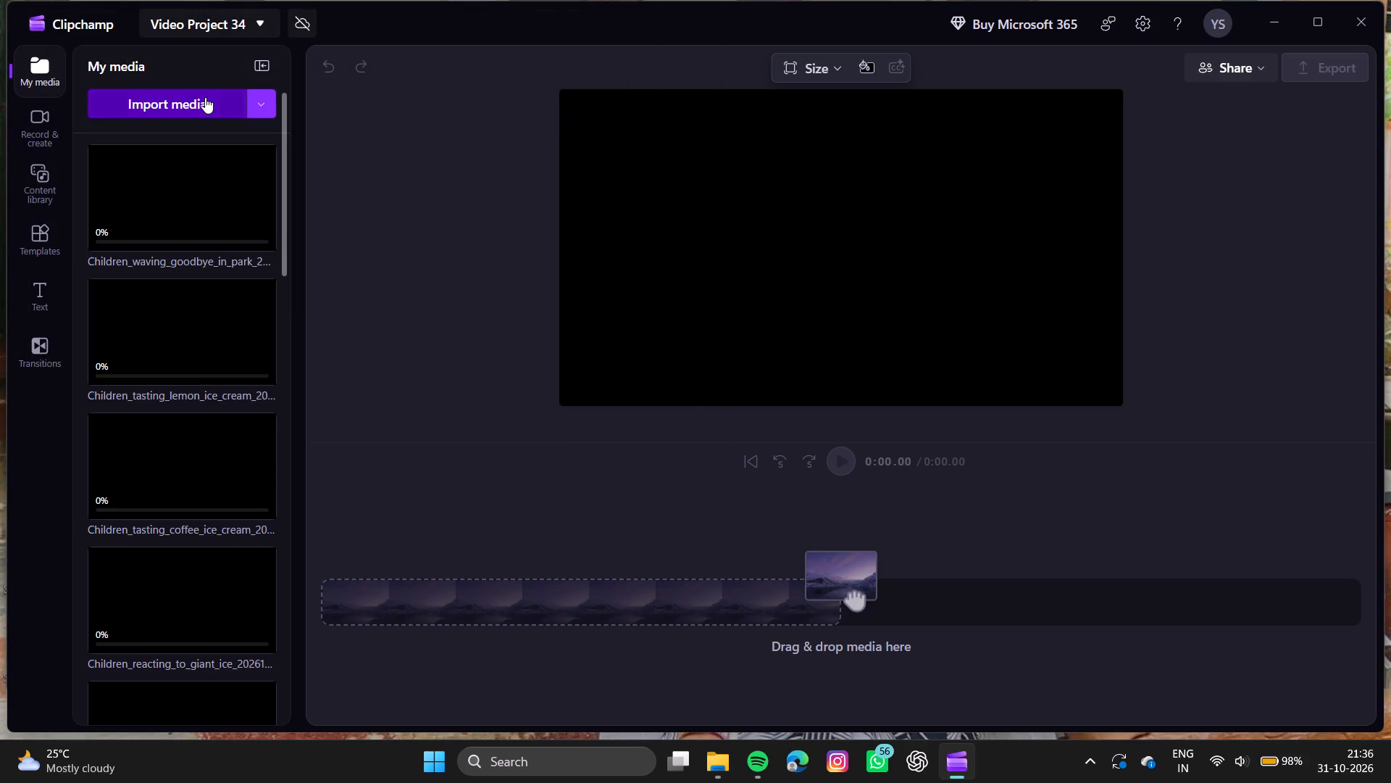
scroll(509, 283, "down", 2)
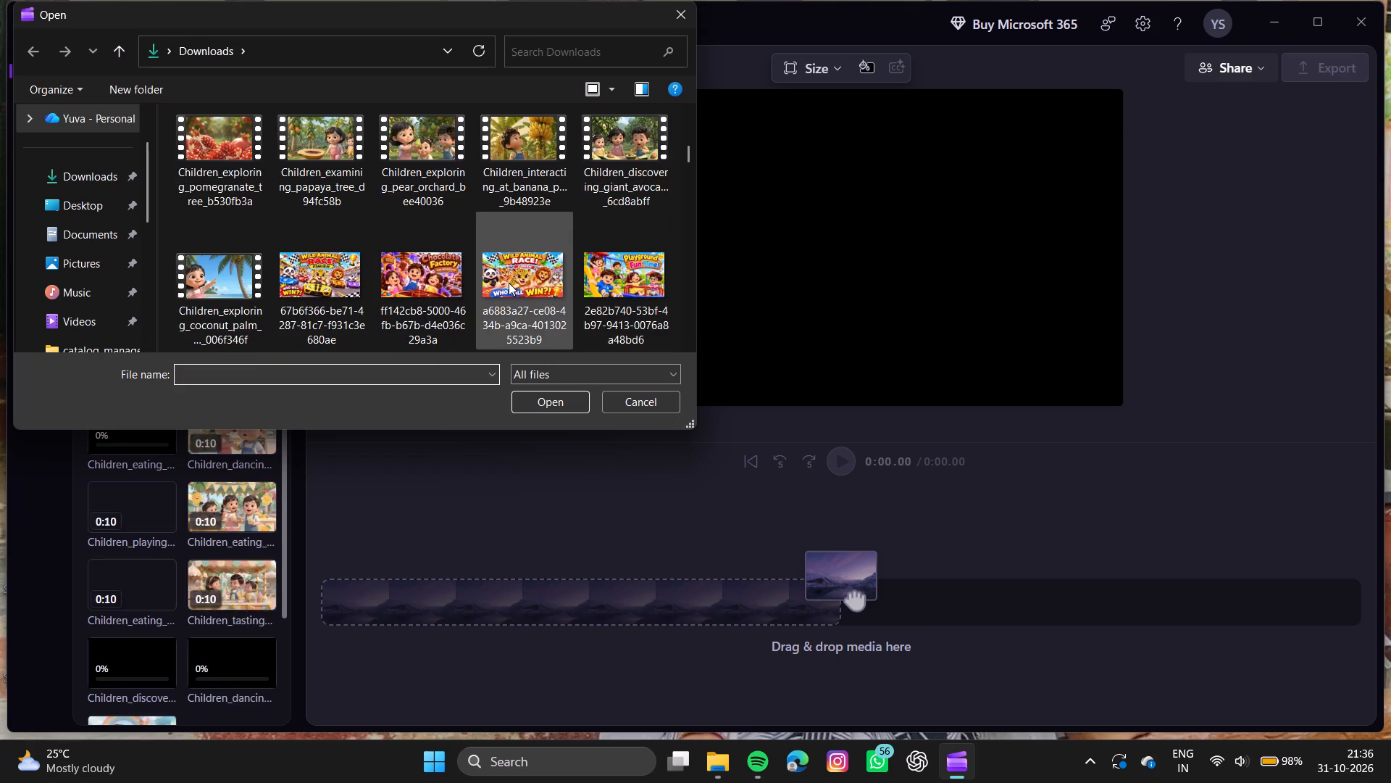
scroll(509, 283, "down", 3)
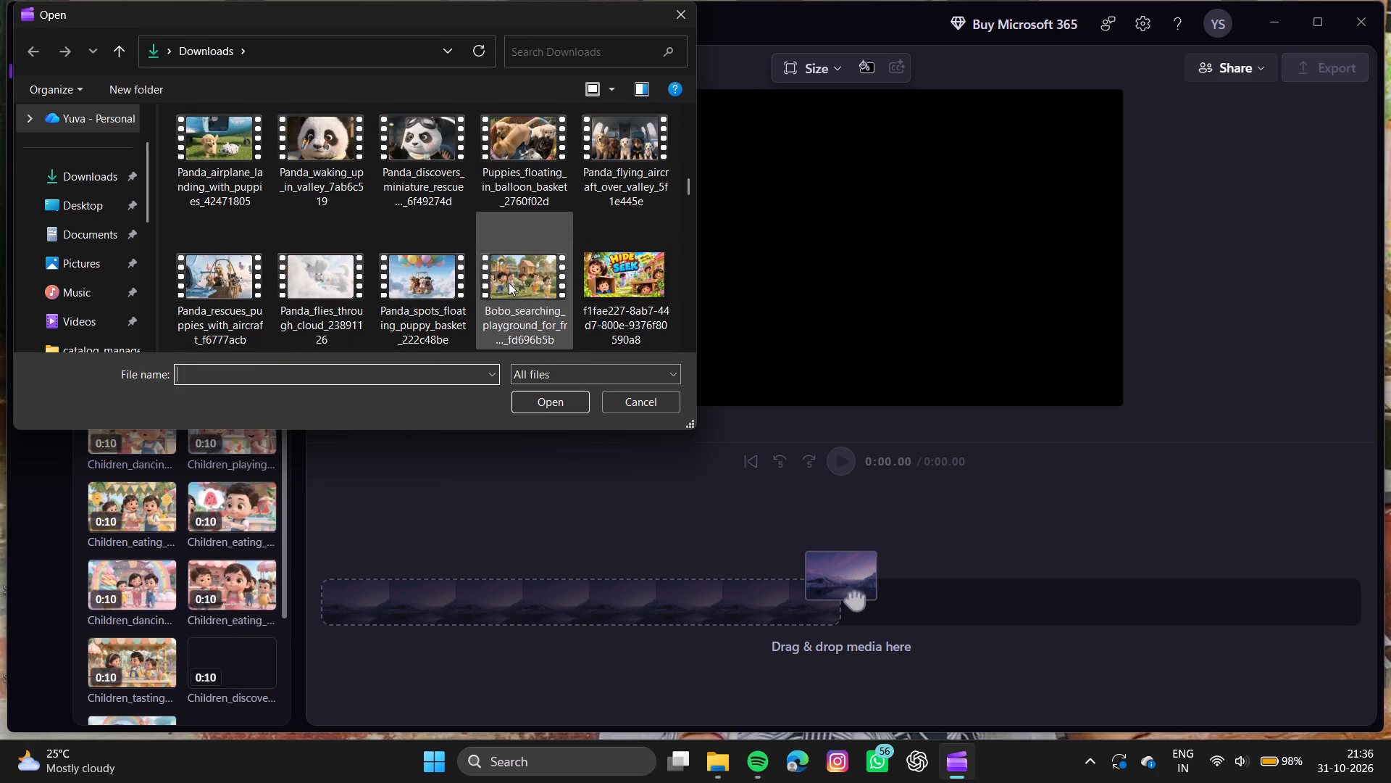
scroll(509, 283, "down", 3)
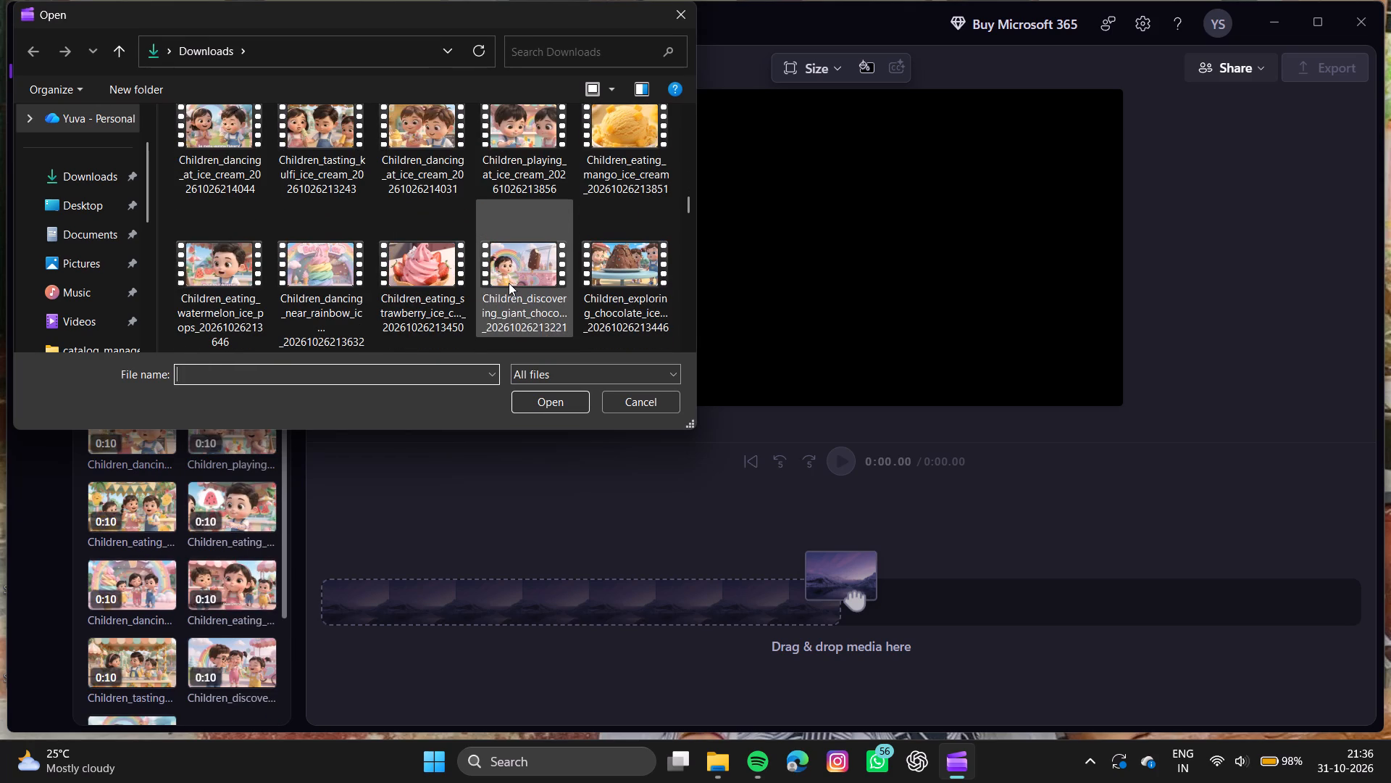
scroll(509, 283, "down", 1)
scroll(509, 283, "up", 1)
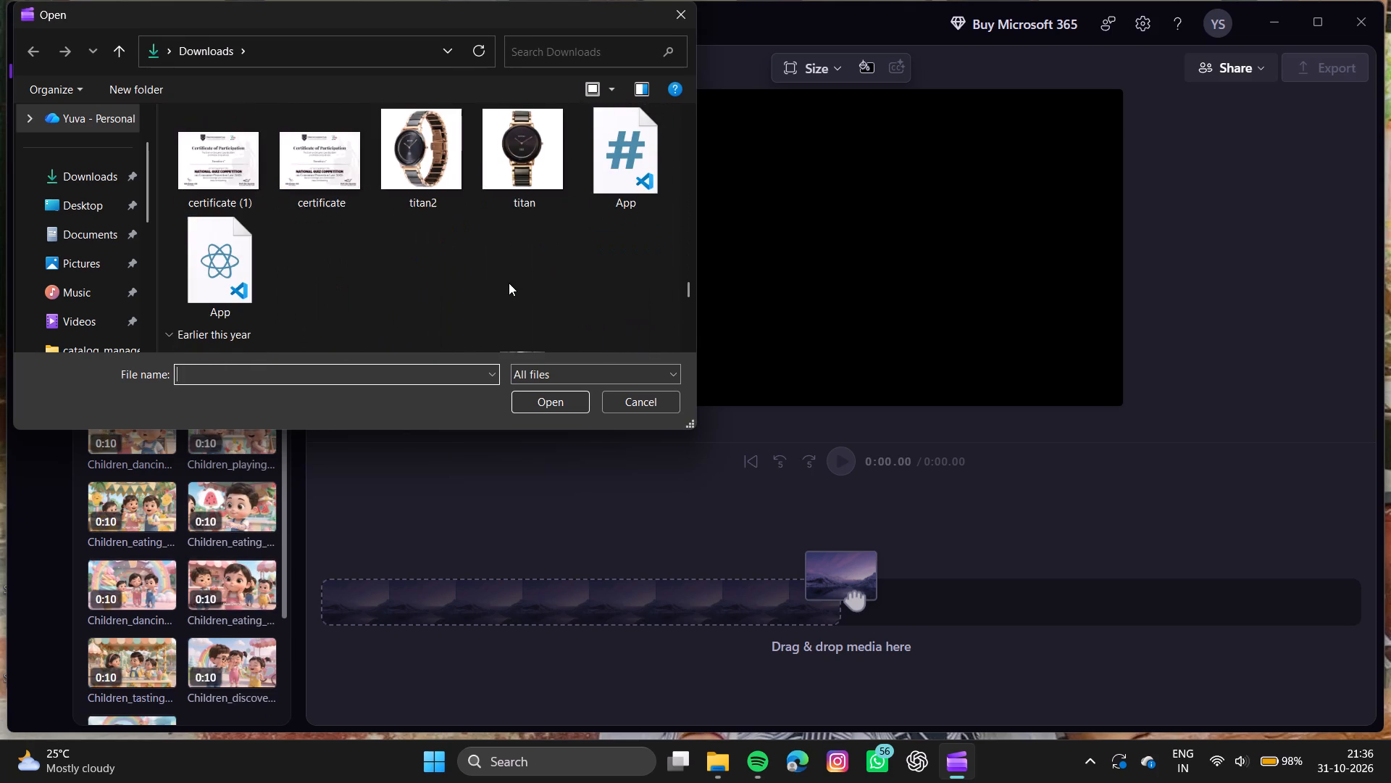
scroll(509, 283, "up", 3)
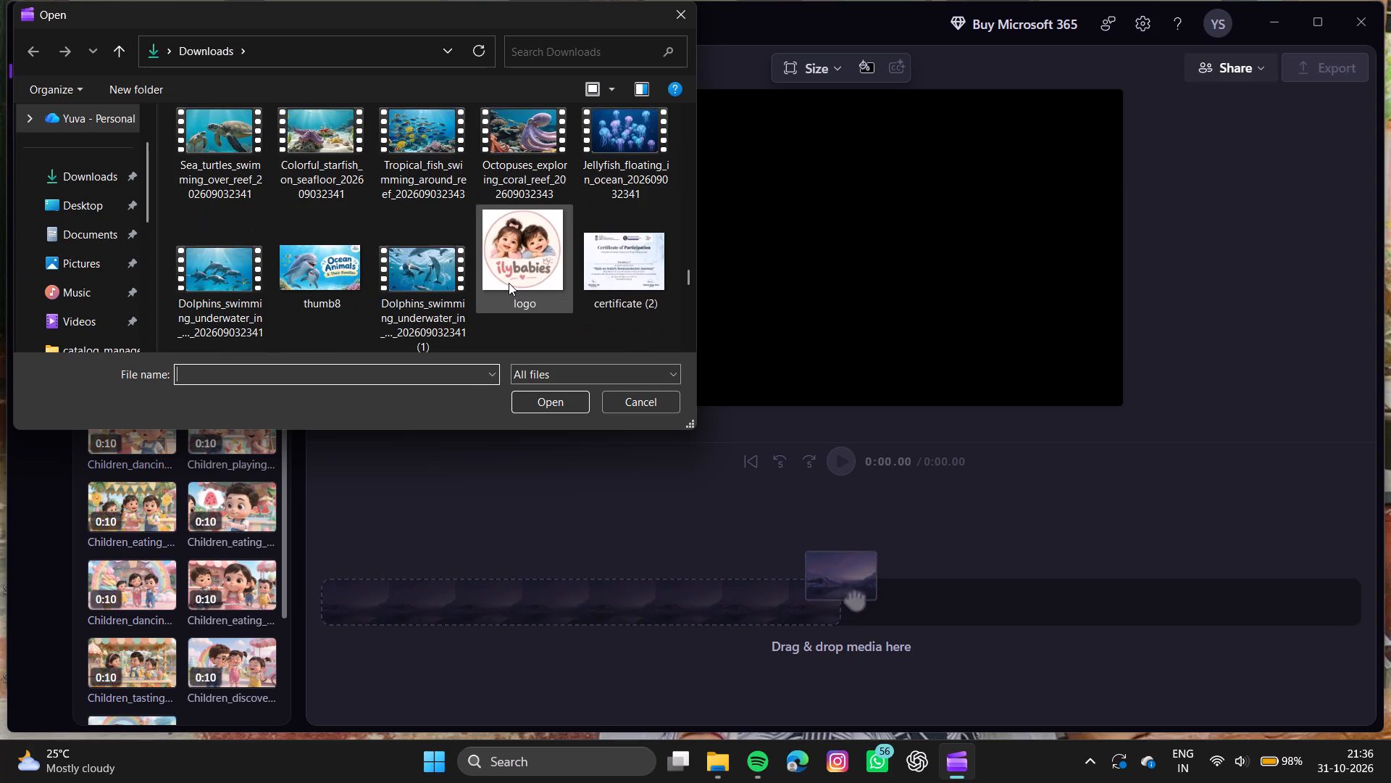
scroll(509, 283, "up", 4)
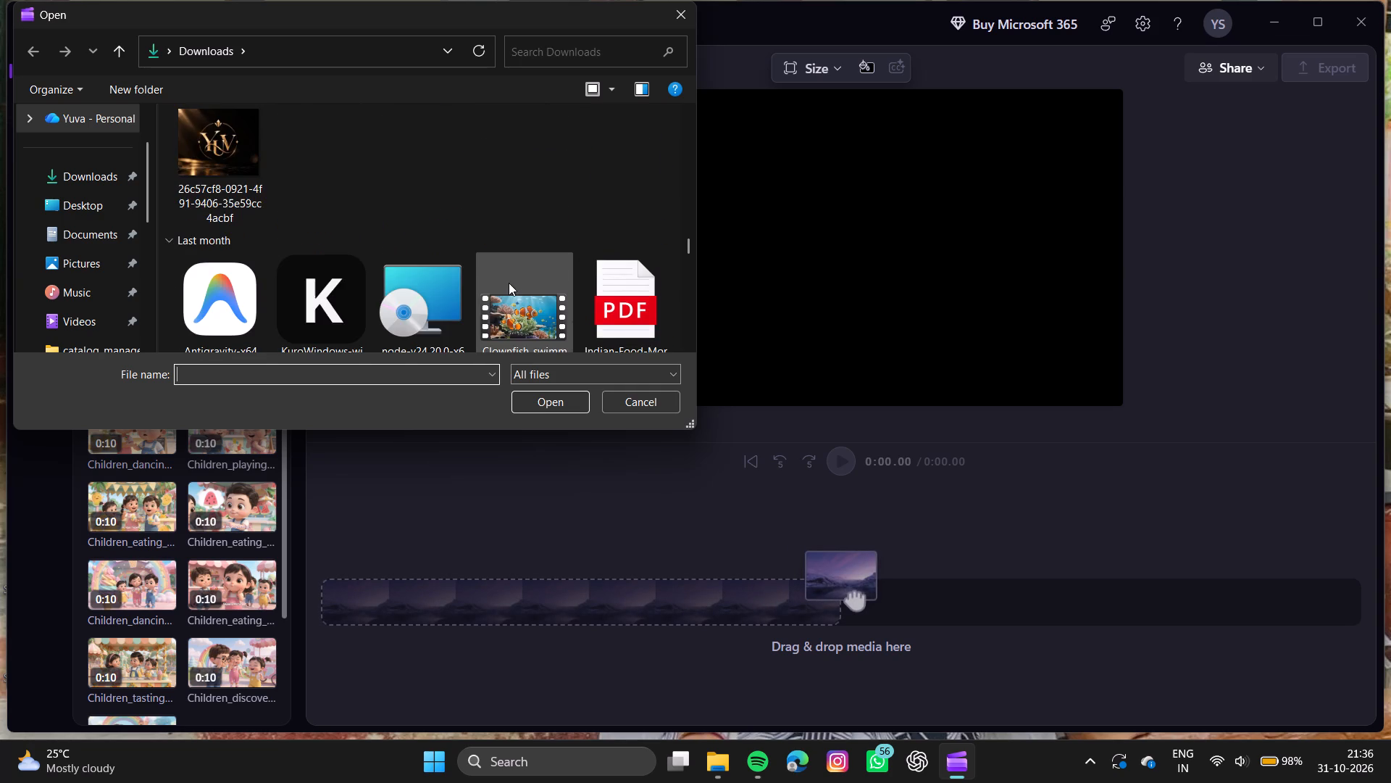
scroll(509, 283, "up", 3)
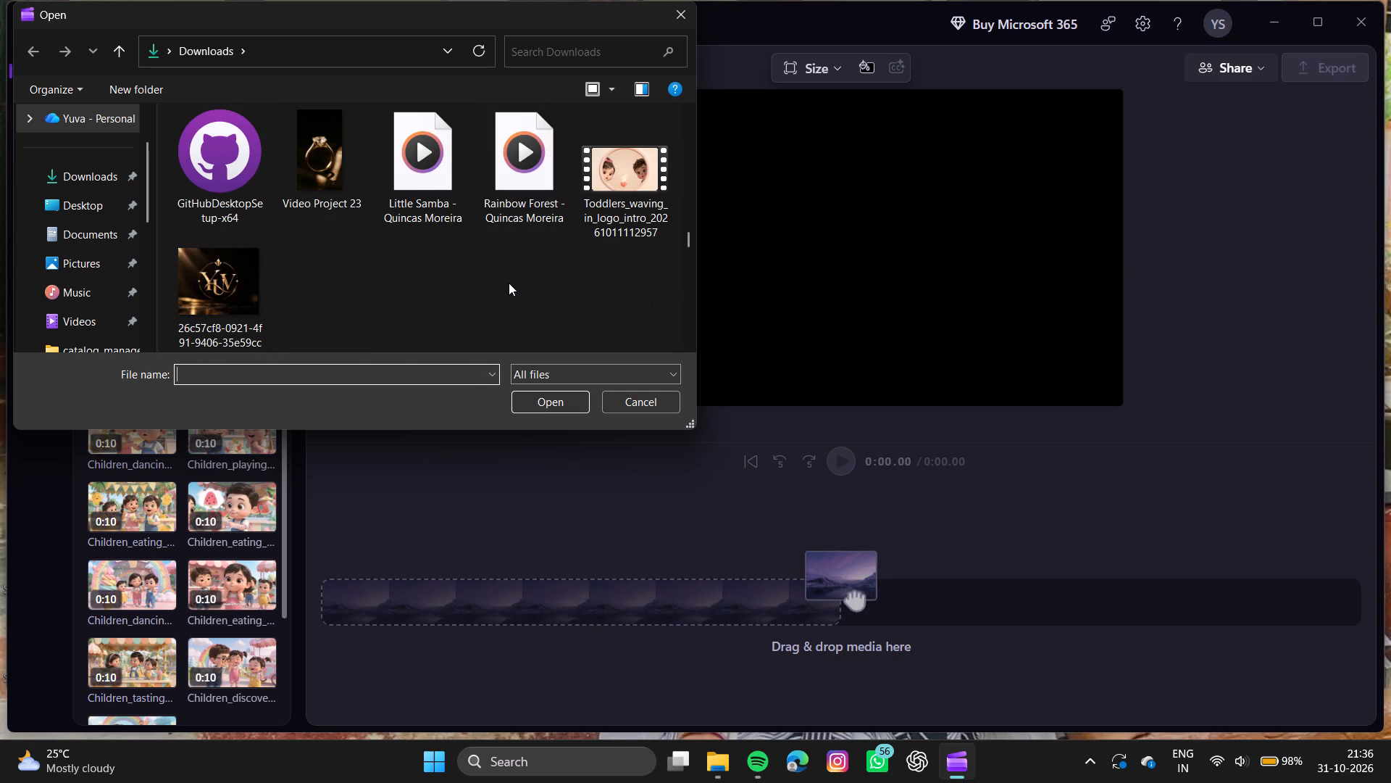
scroll(509, 283, "up", 3)
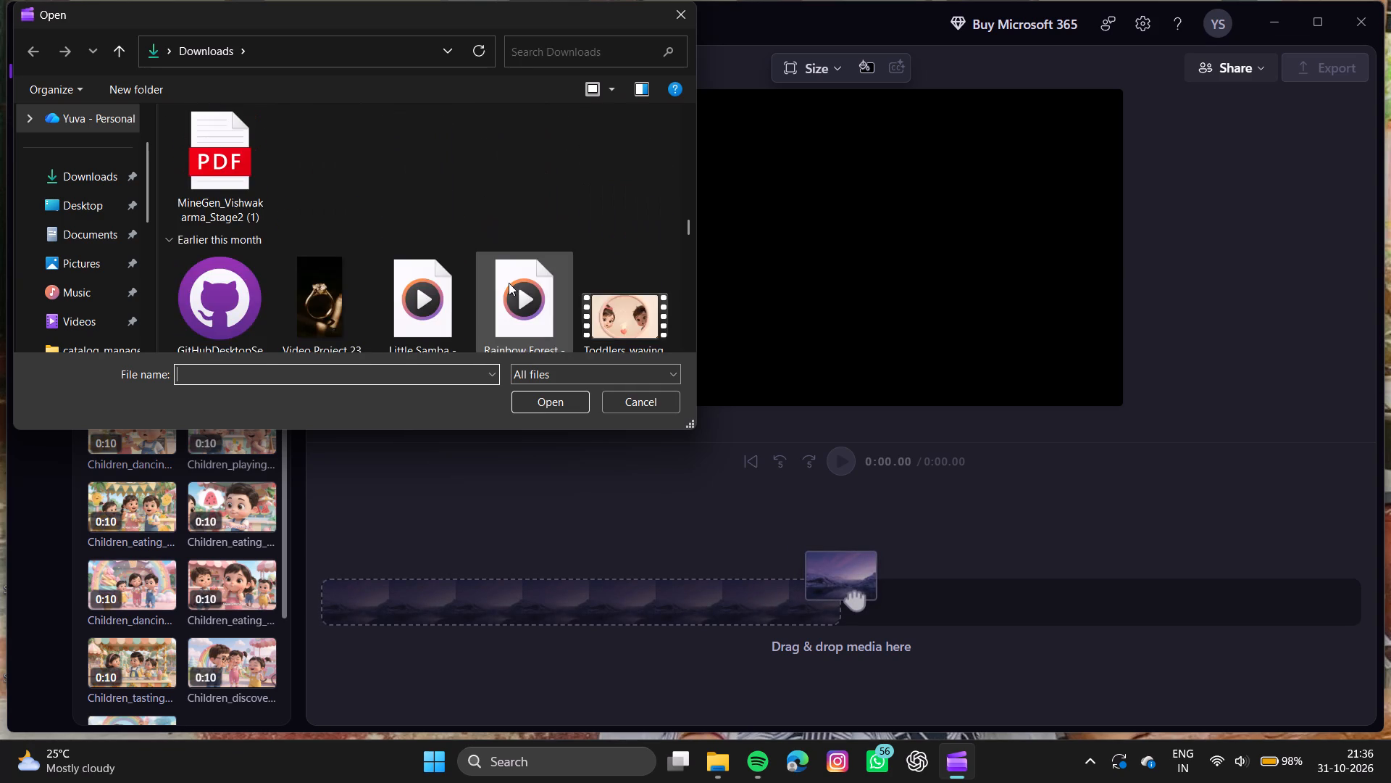
scroll(509, 283, "up", 2)
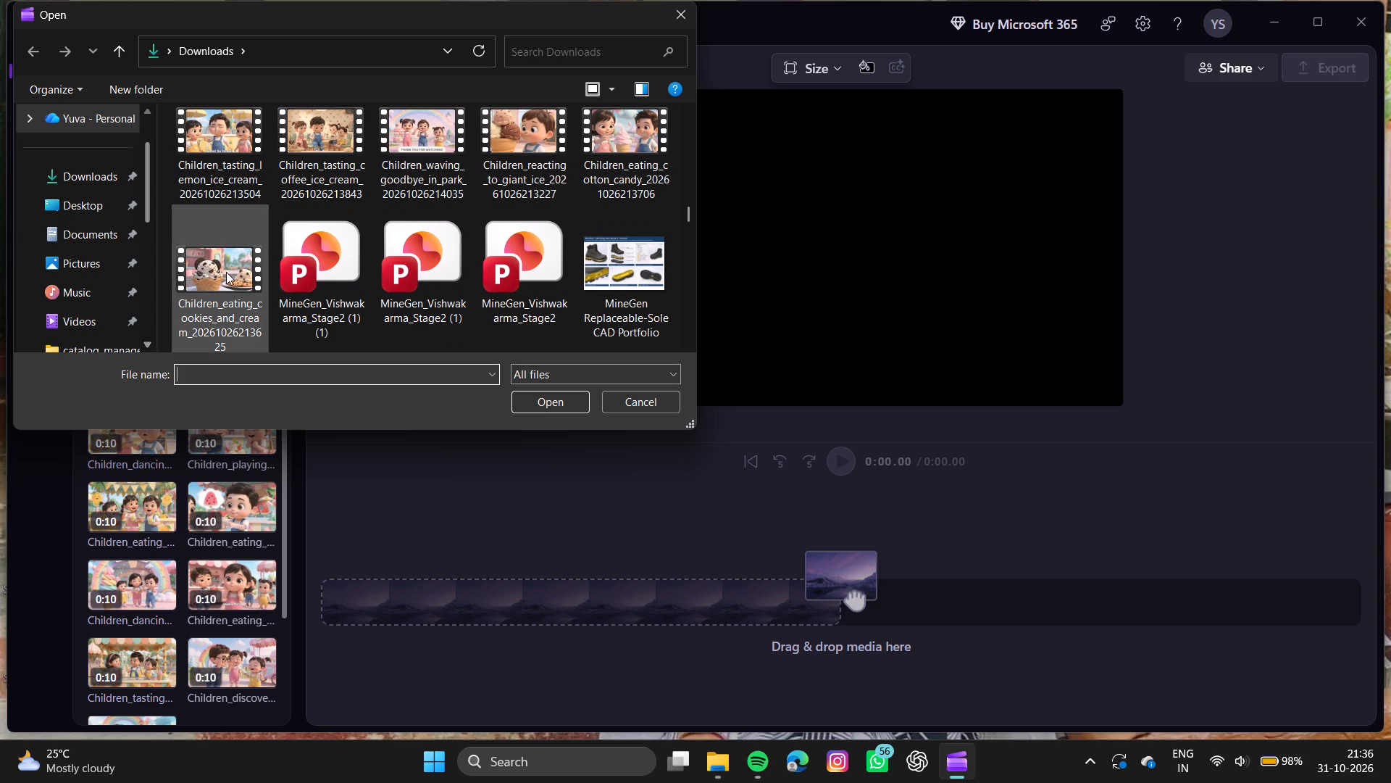
double_click(226, 272)
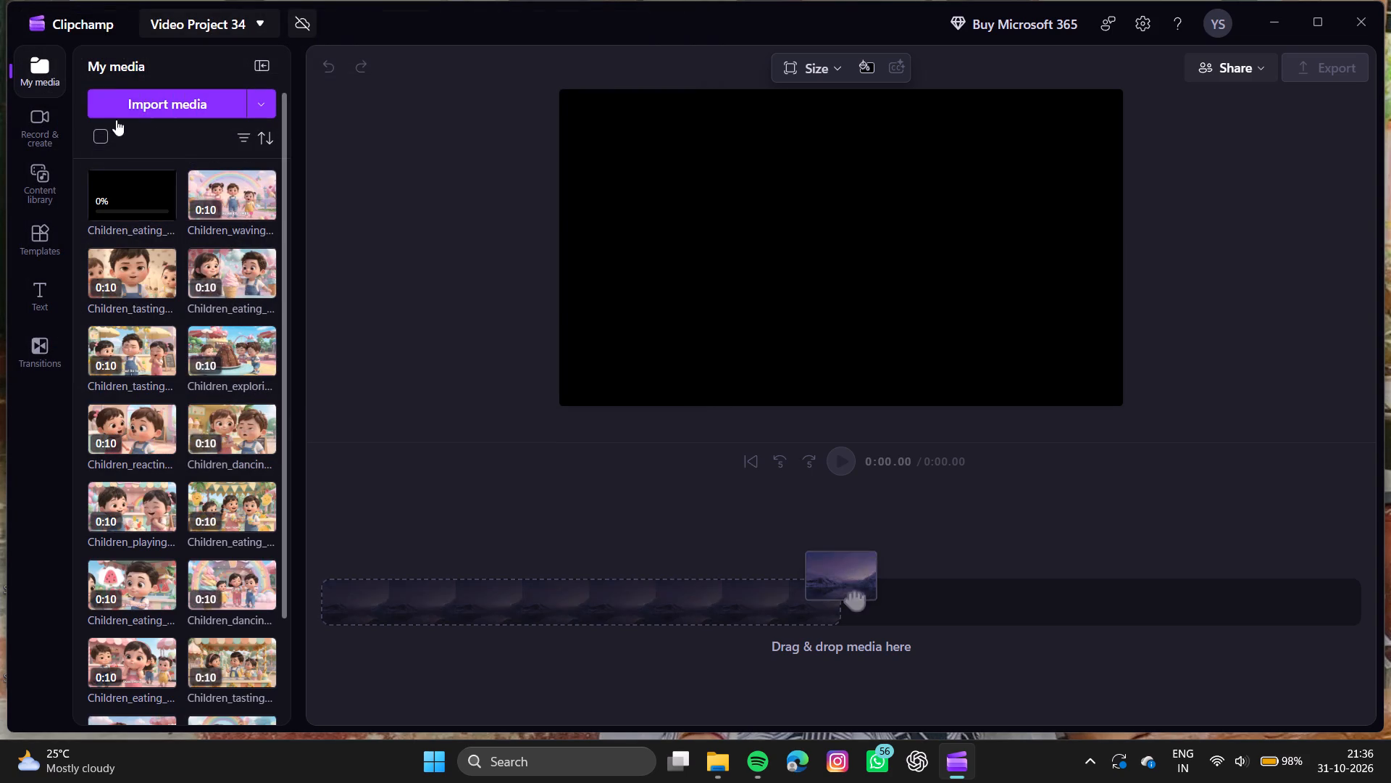
Look through the Downloads folder for further clips to import, closing the file picker without importing.
left_click(134, 98)
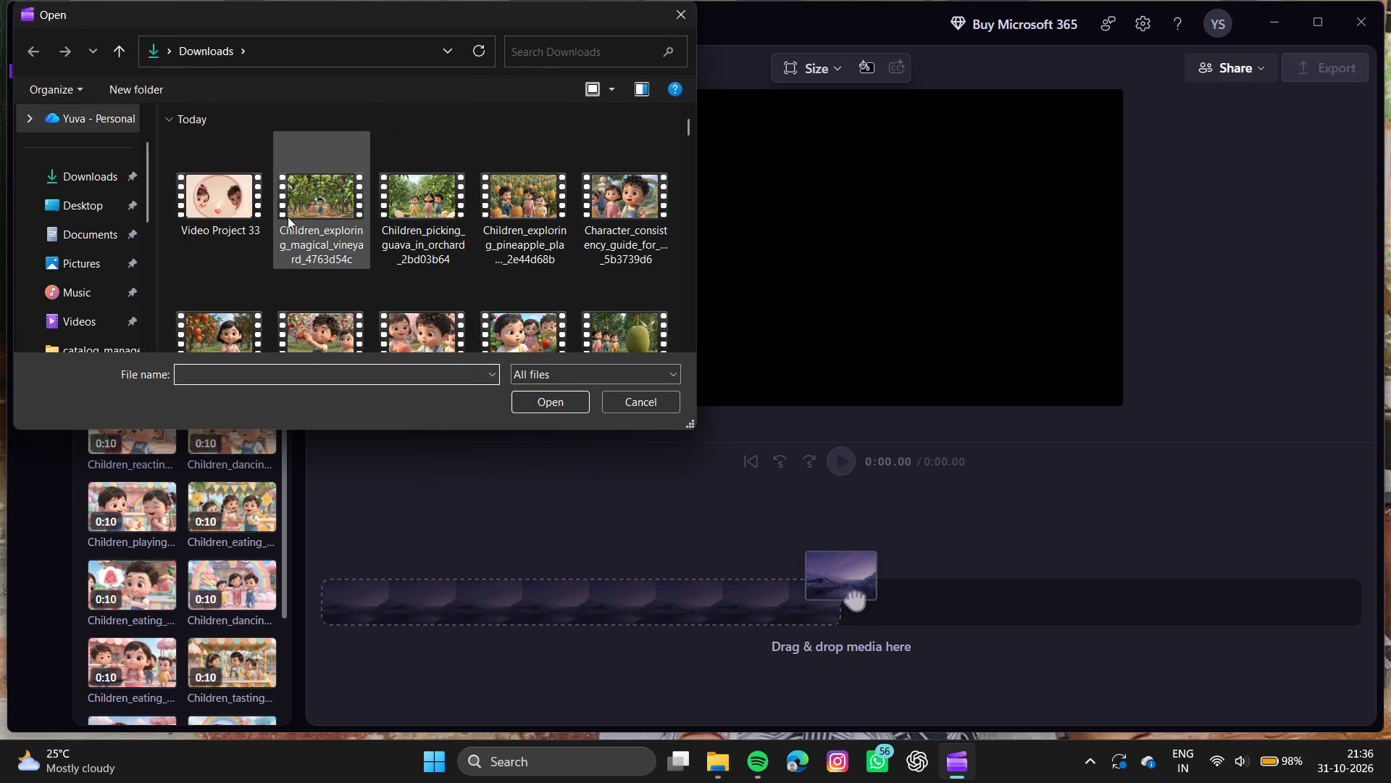
scroll(288, 217, "down", 2)
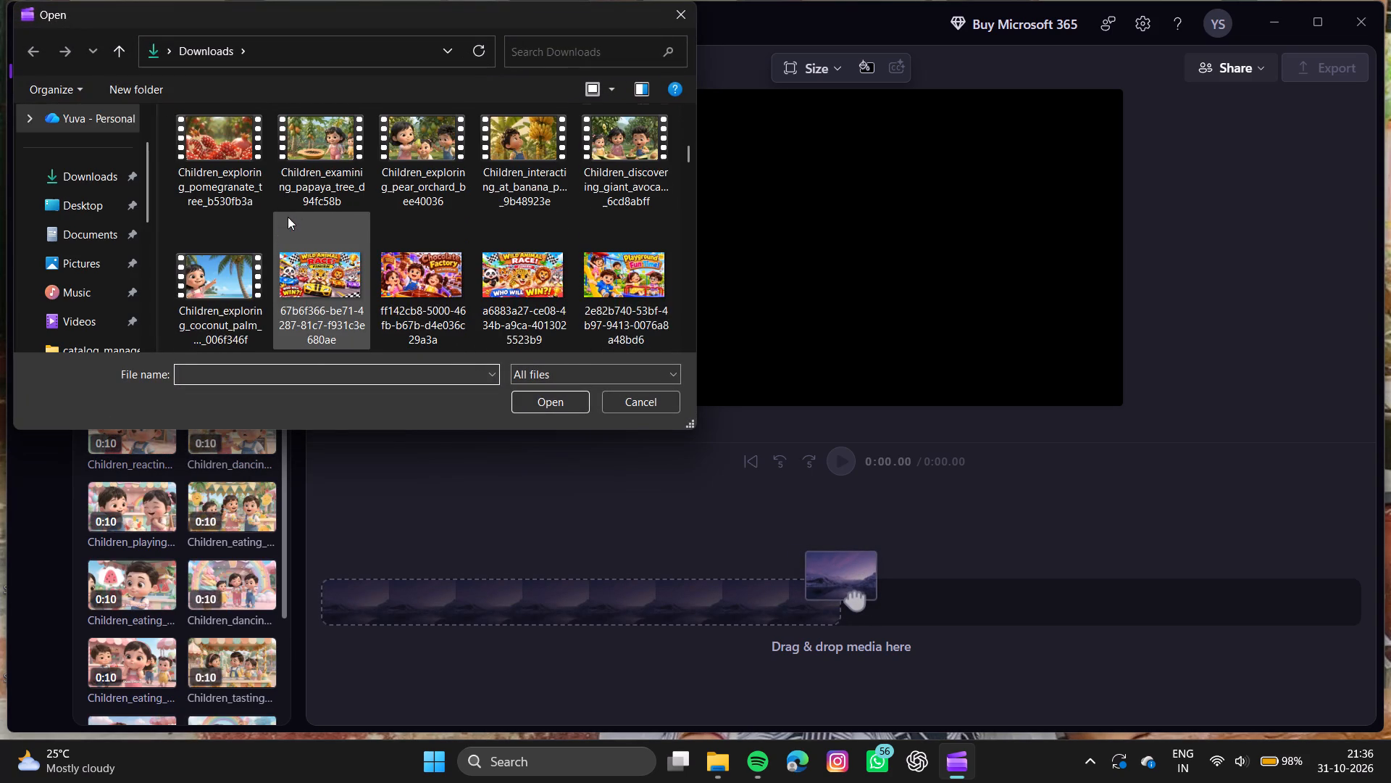
scroll(288, 217, "down", 4)
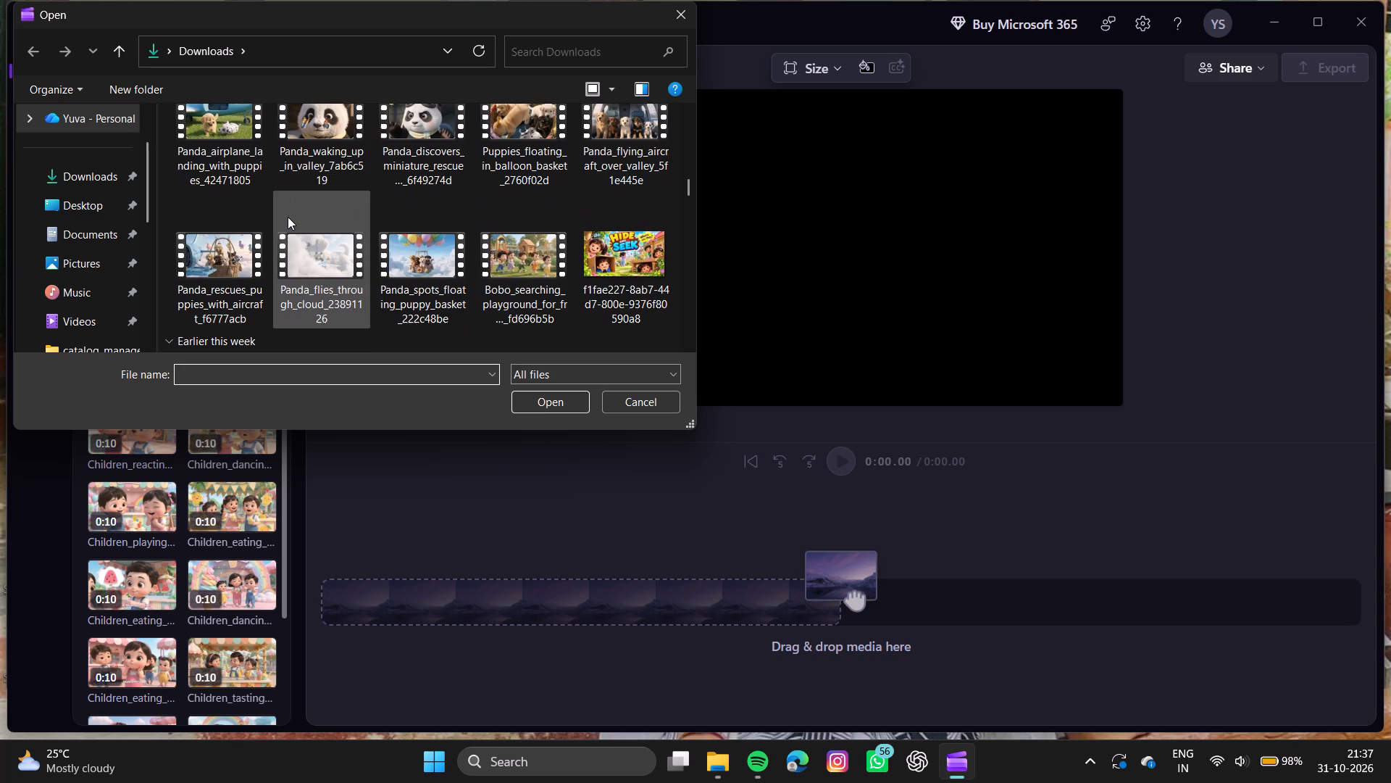
scroll(288, 217, "down", 3)
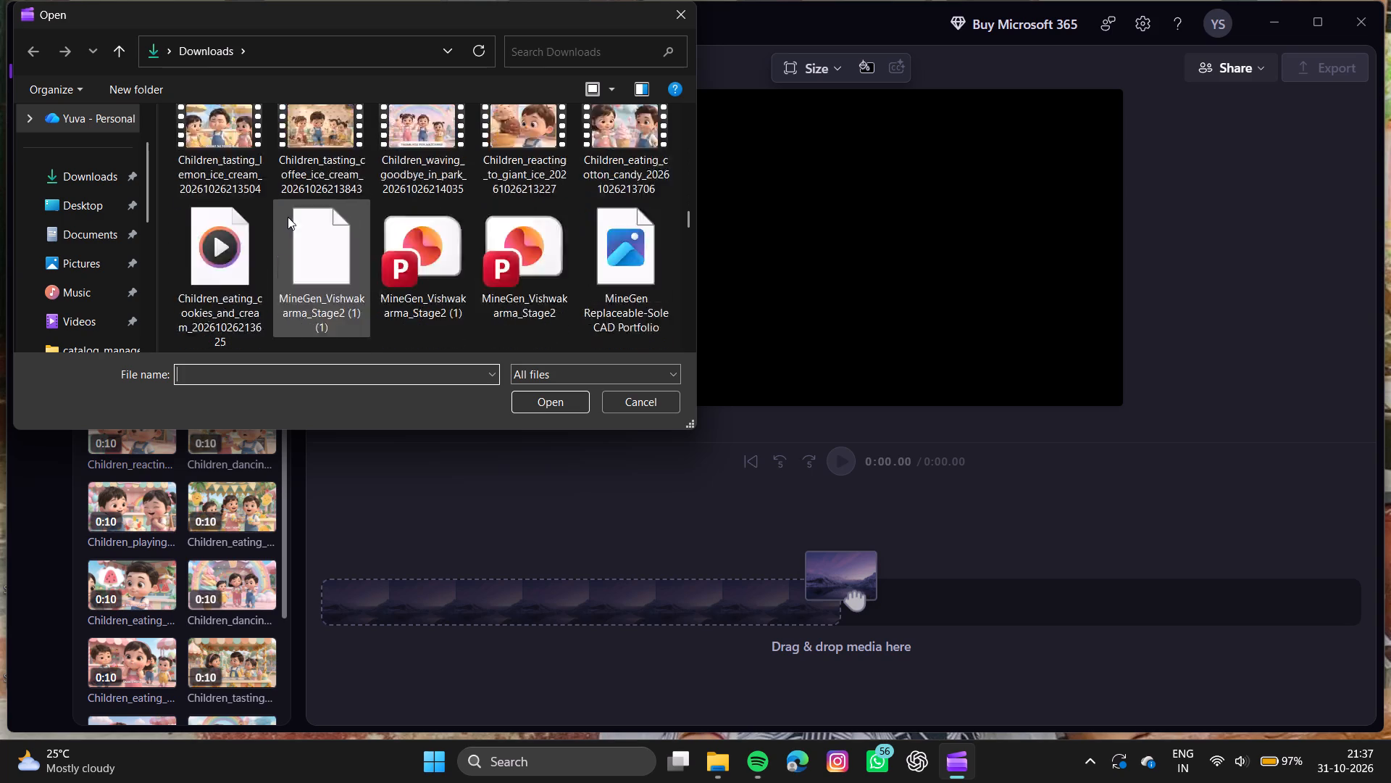
scroll(288, 217, "down", 1)
scroll(288, 217, "up", 2)
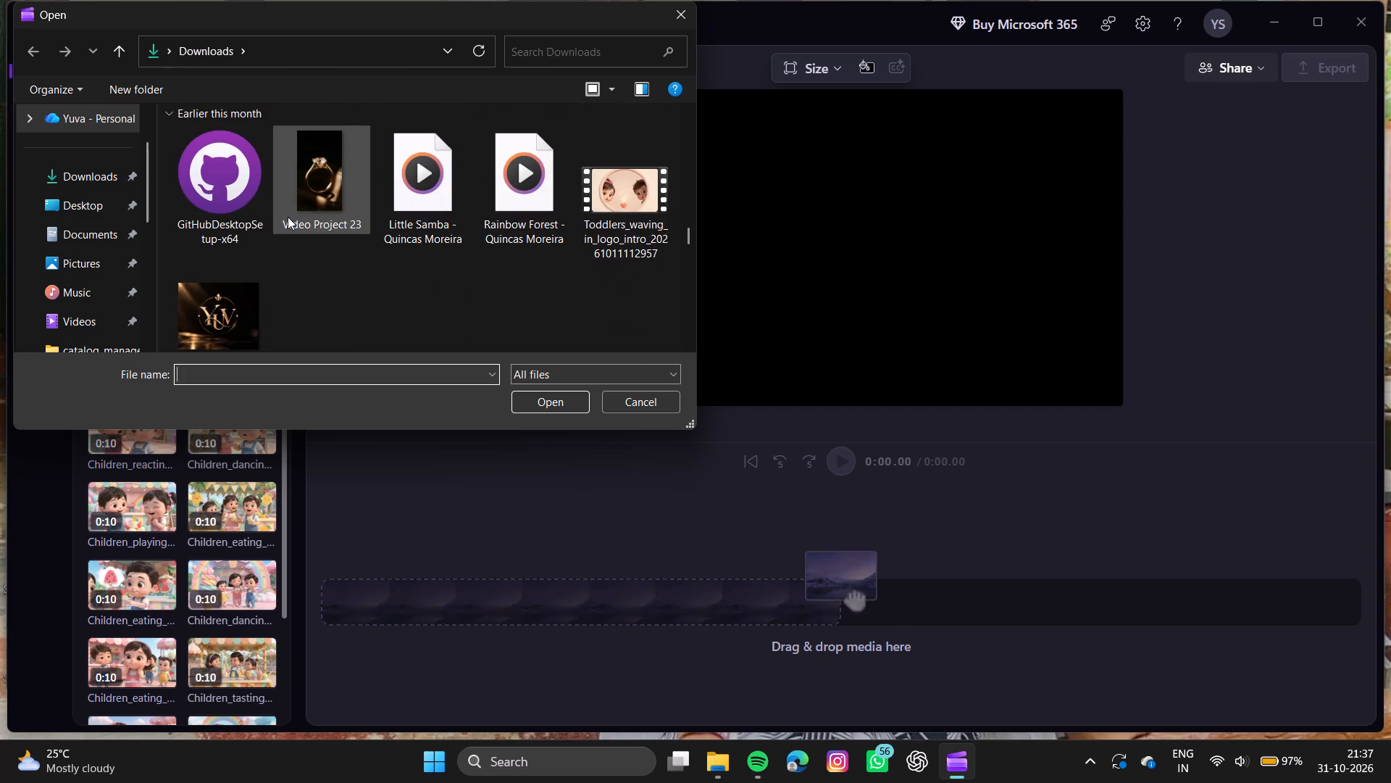
scroll(288, 217, "up", 1)
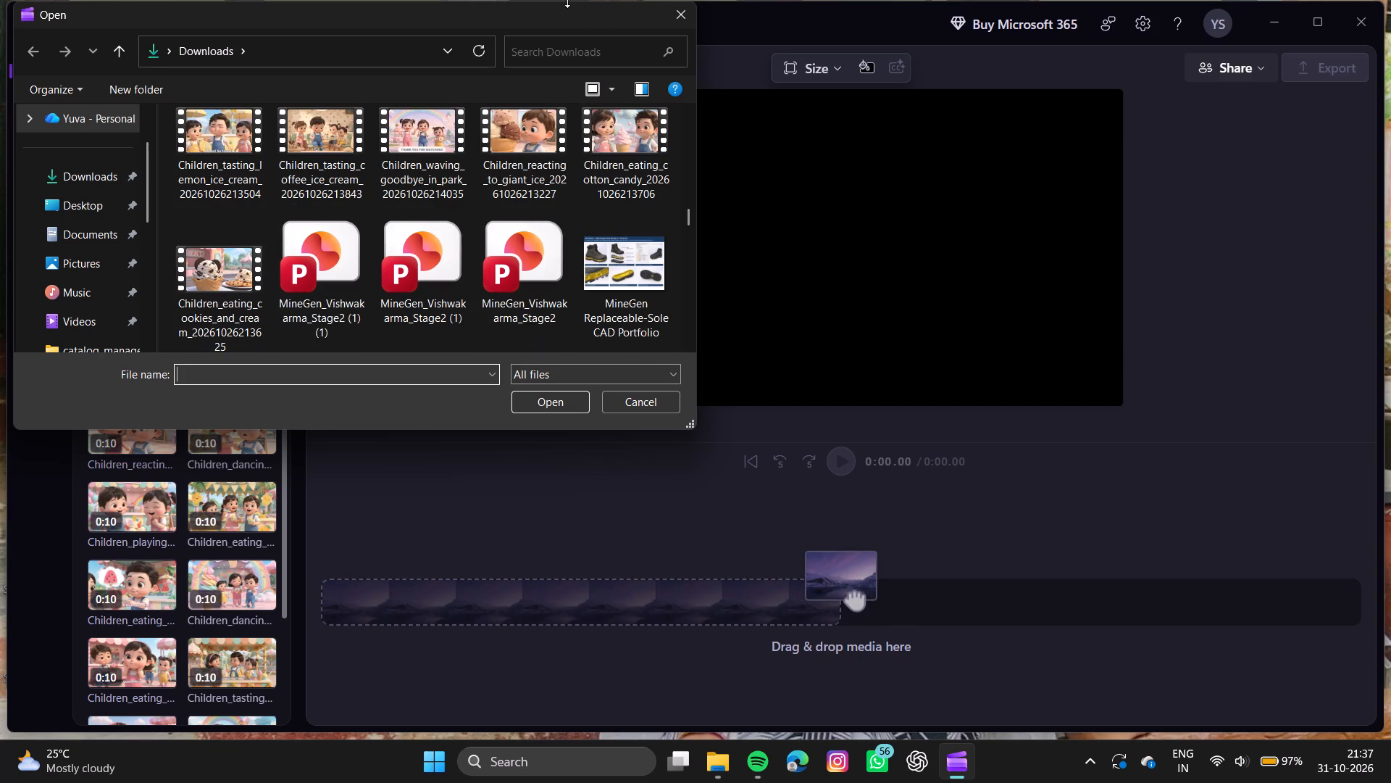
left_click(682, 16)
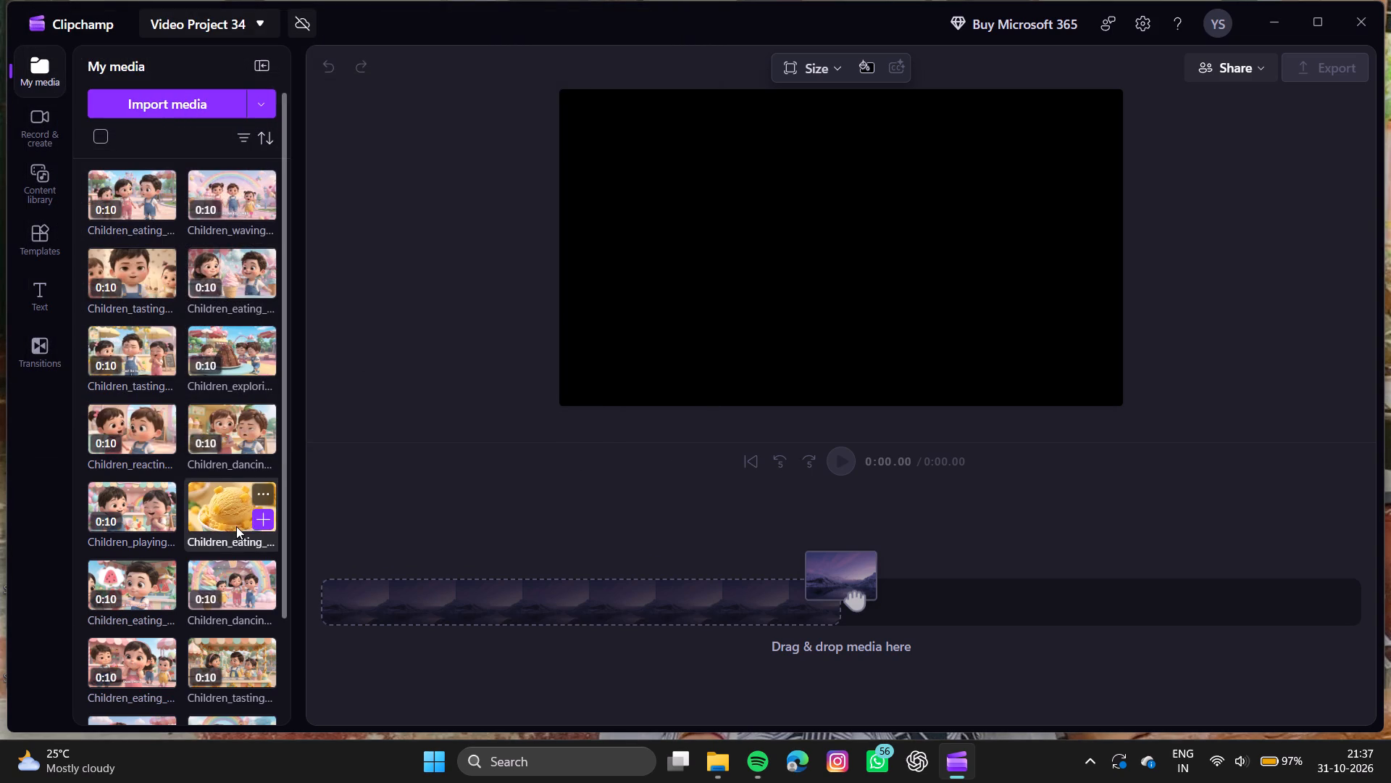
Import the Toddlers_waving_in_logo_intro video from the Earlier this month group of the Downloads folder.
scroll(236, 526, "down", 5)
left_click(213, 103)
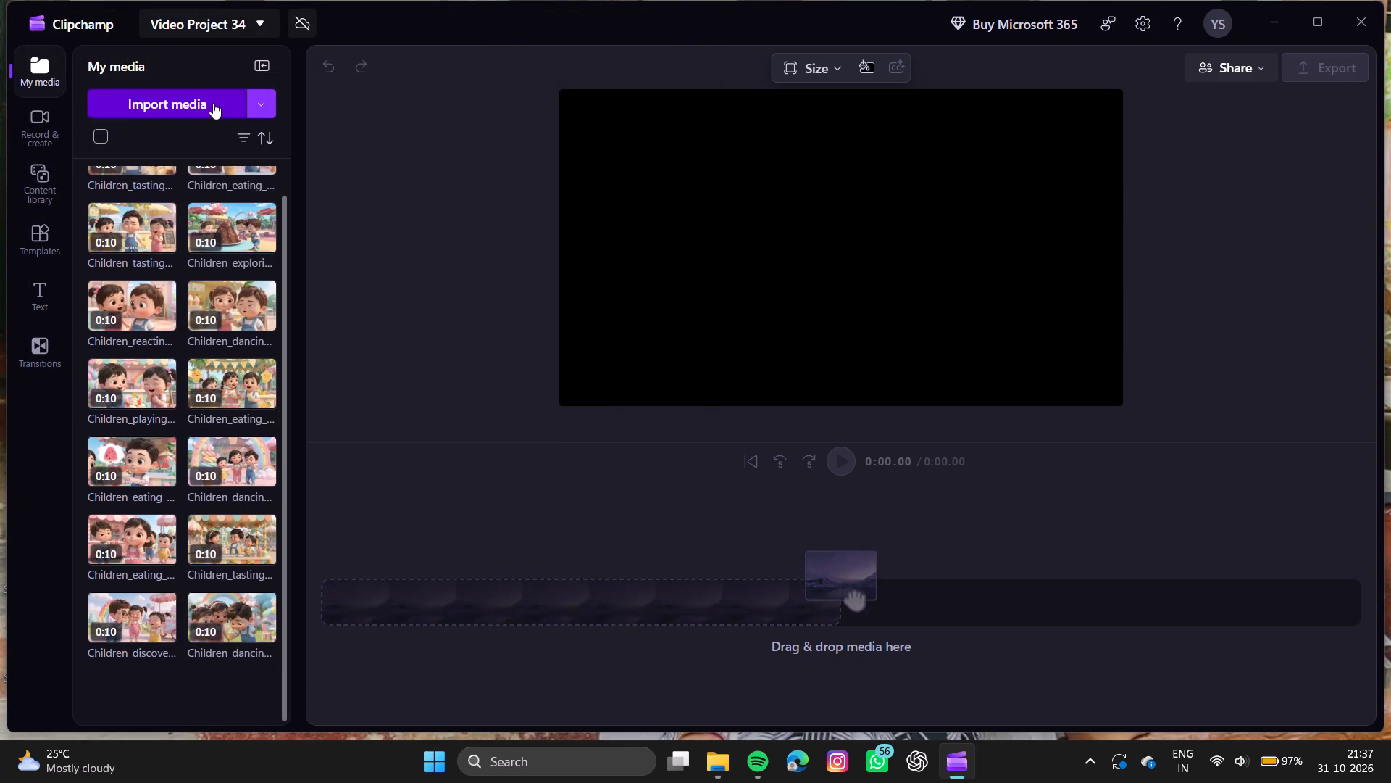
scroll(447, 273, "down", 5)
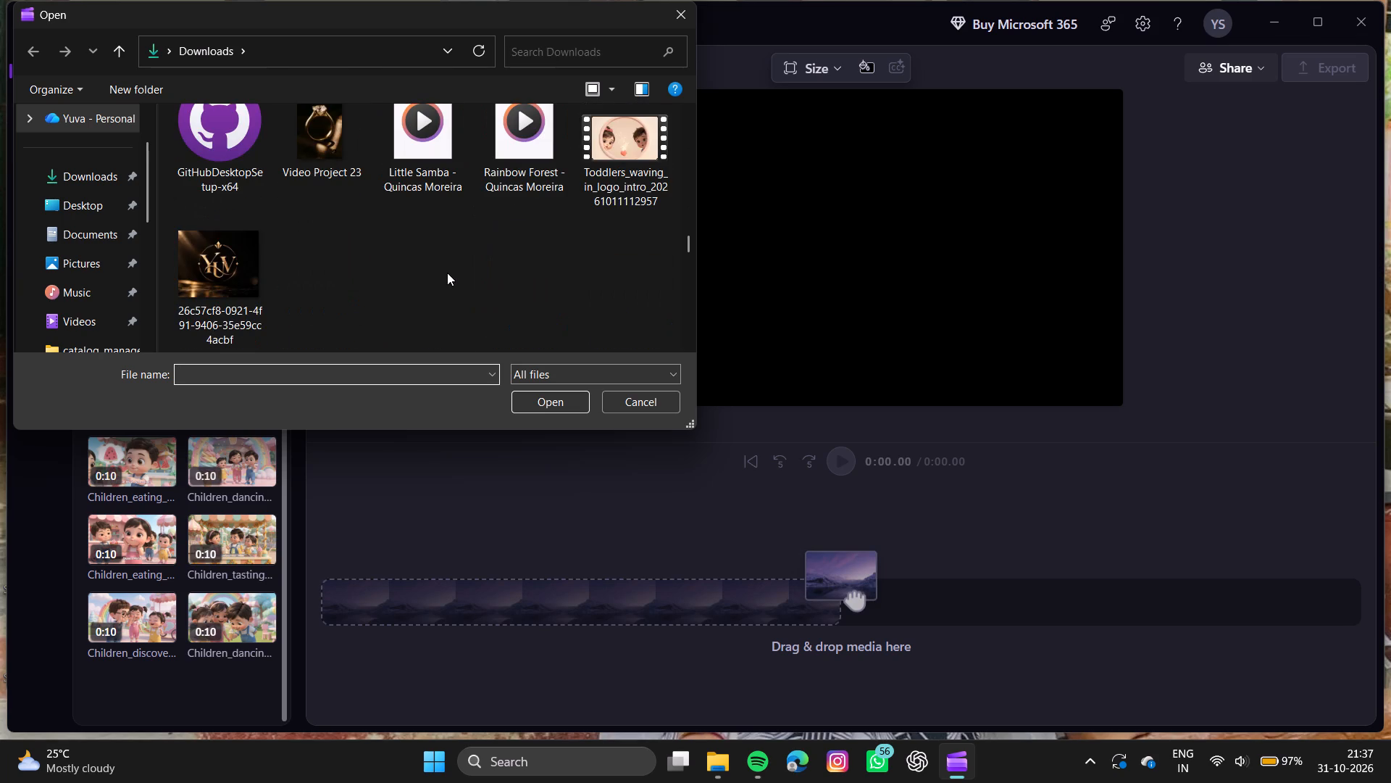
double_click(621, 185)
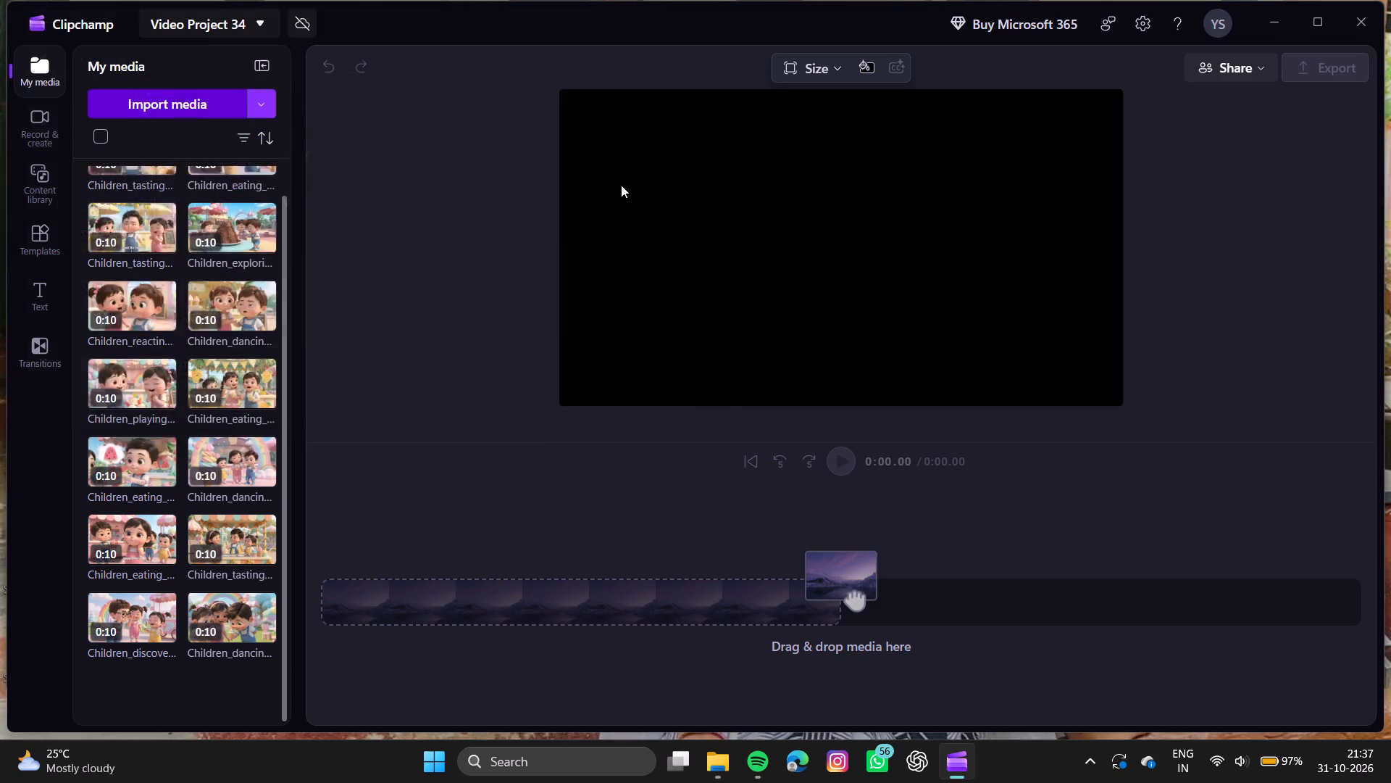
Import the ilybabies logo image from the Downloads folder into the project media.
left_click(190, 99)
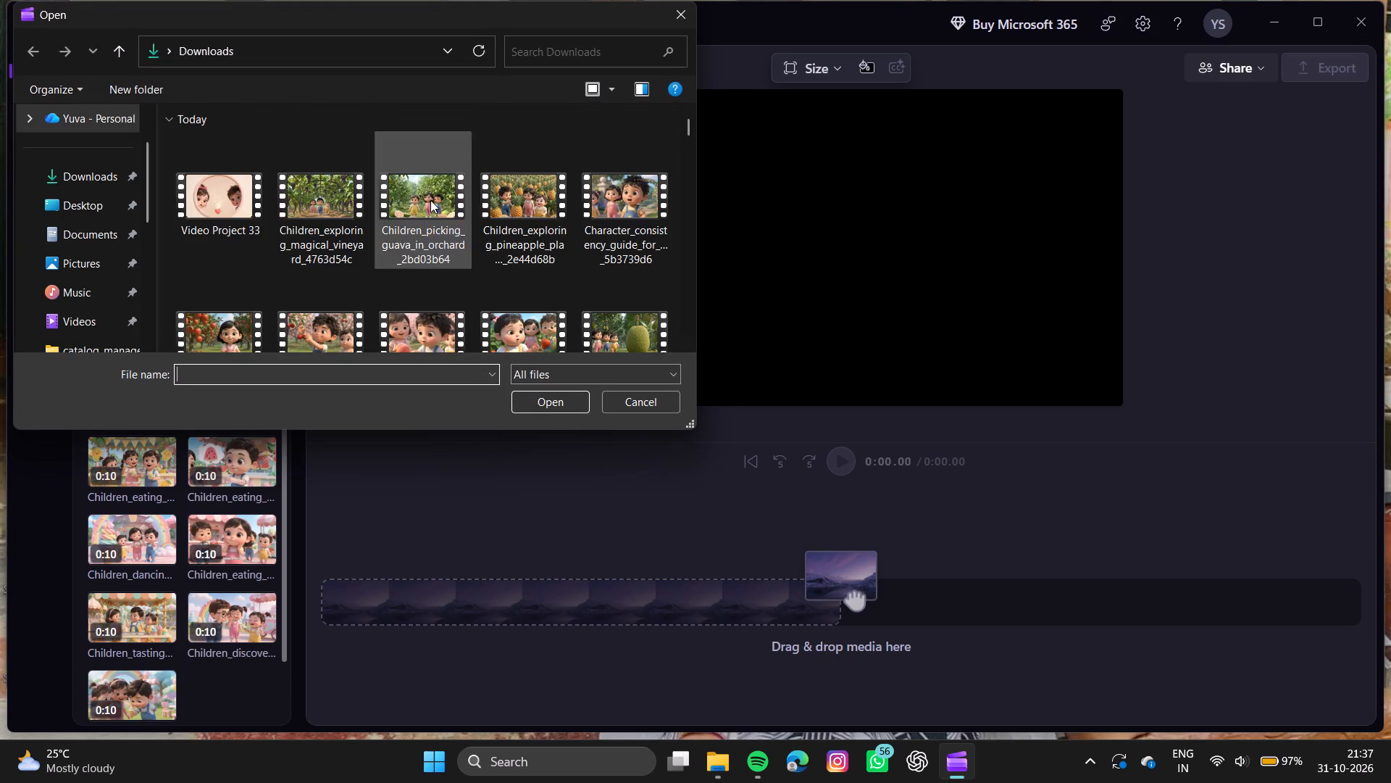
scroll(431, 288, "down", 6)
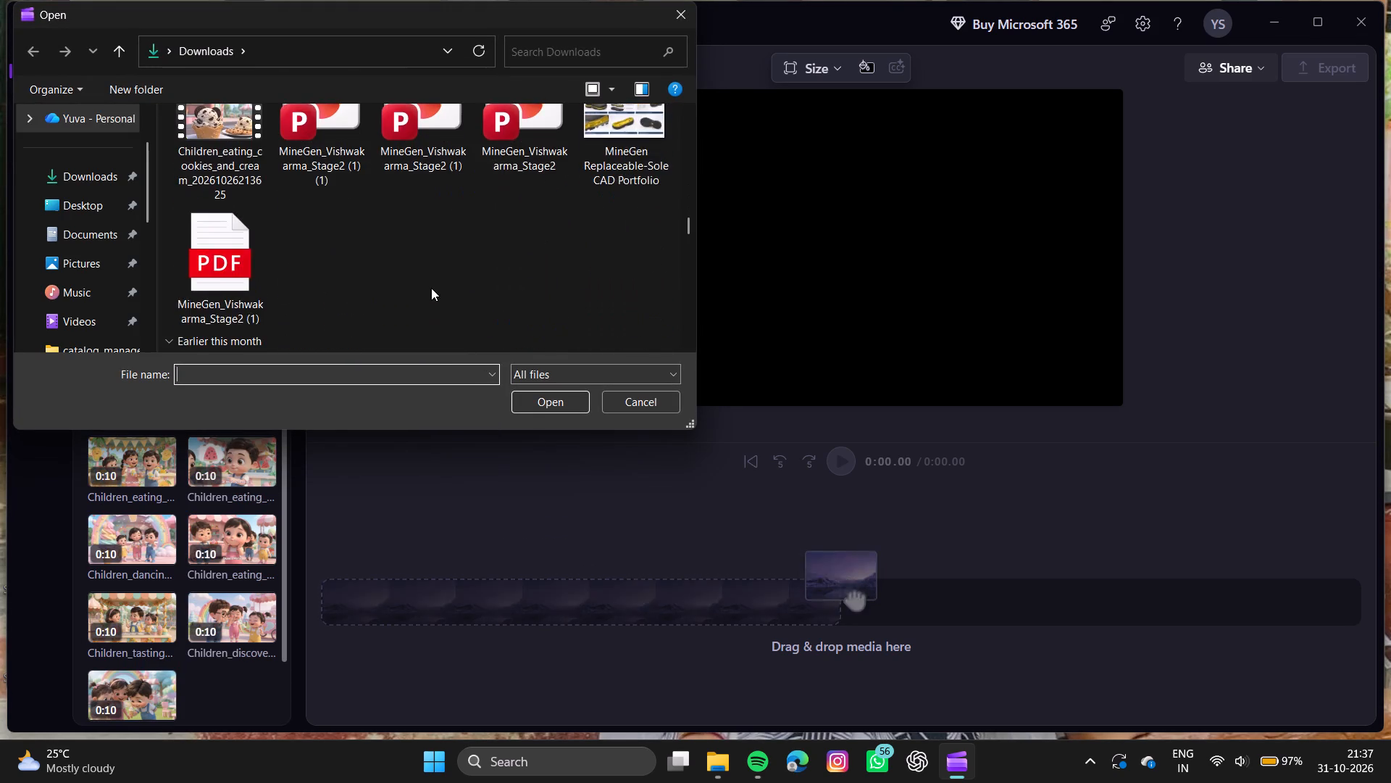
scroll(431, 288, "down", 2)
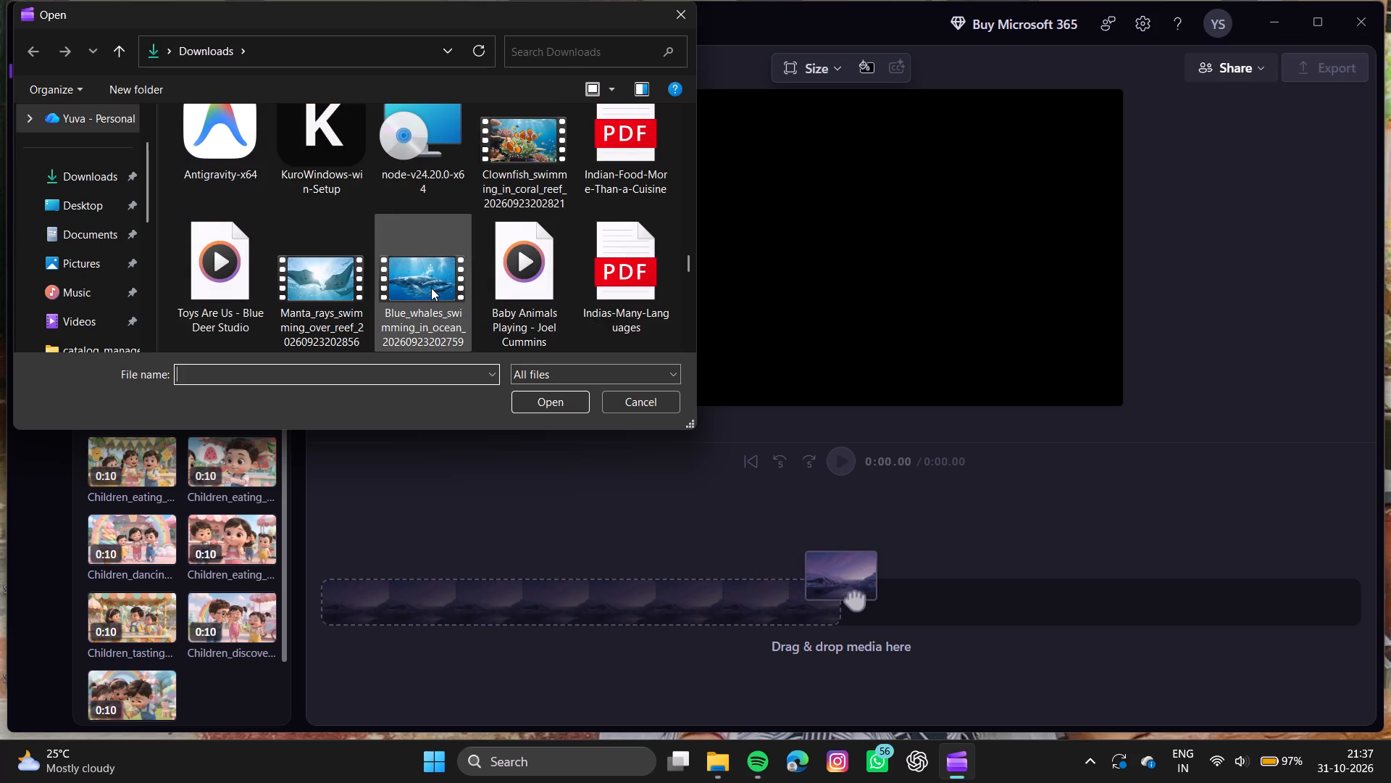
scroll(431, 288, "down", 1)
scroll(431, 288, "up", 1)
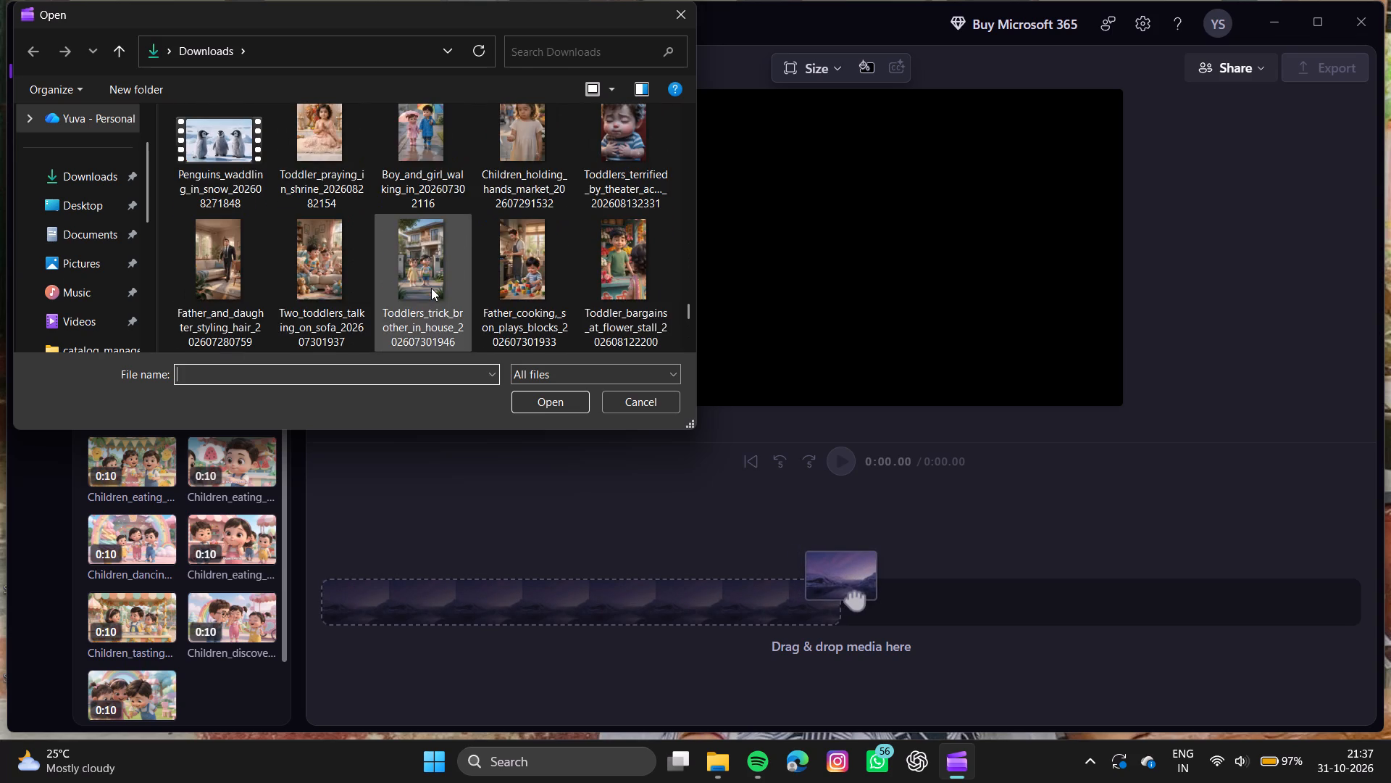
scroll(431, 288, "up", 2)
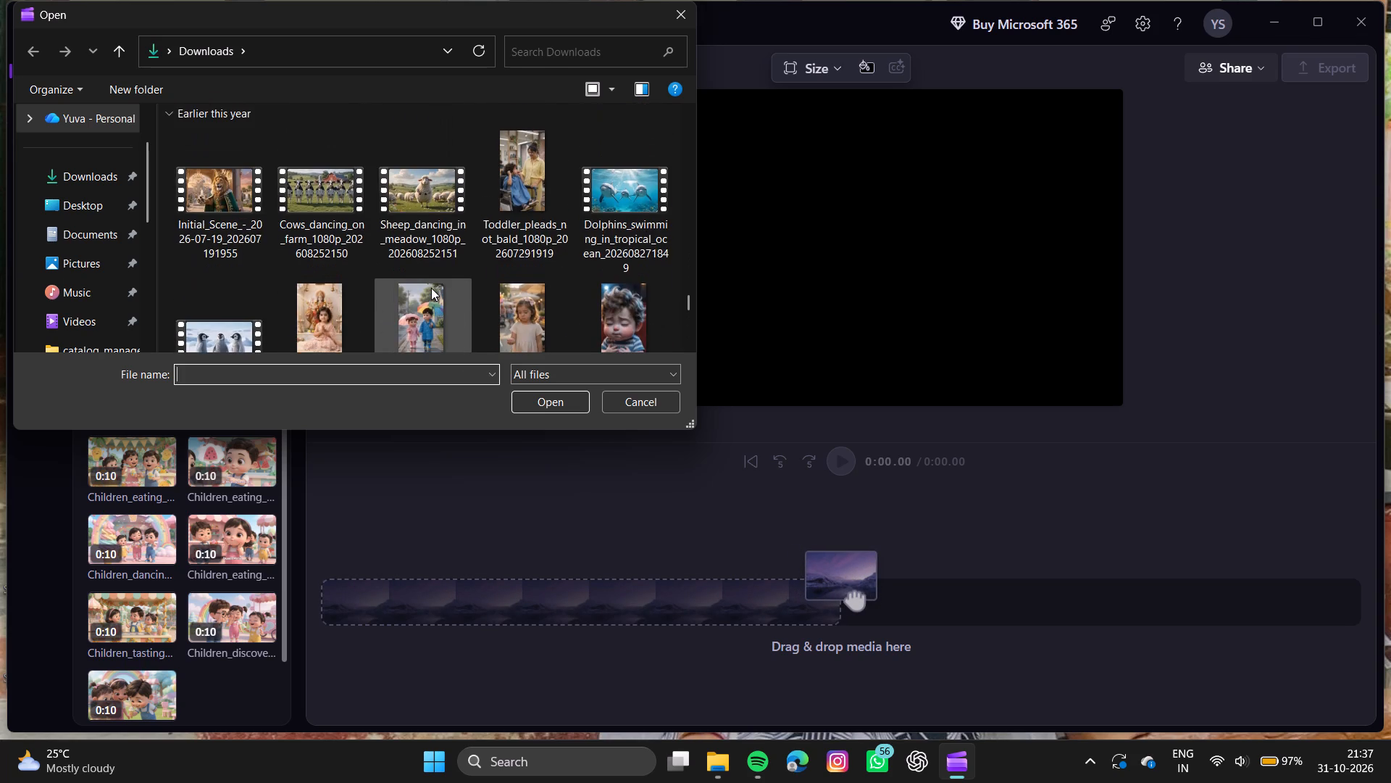
scroll(431, 288, "up", 1)
double_click(538, 159)
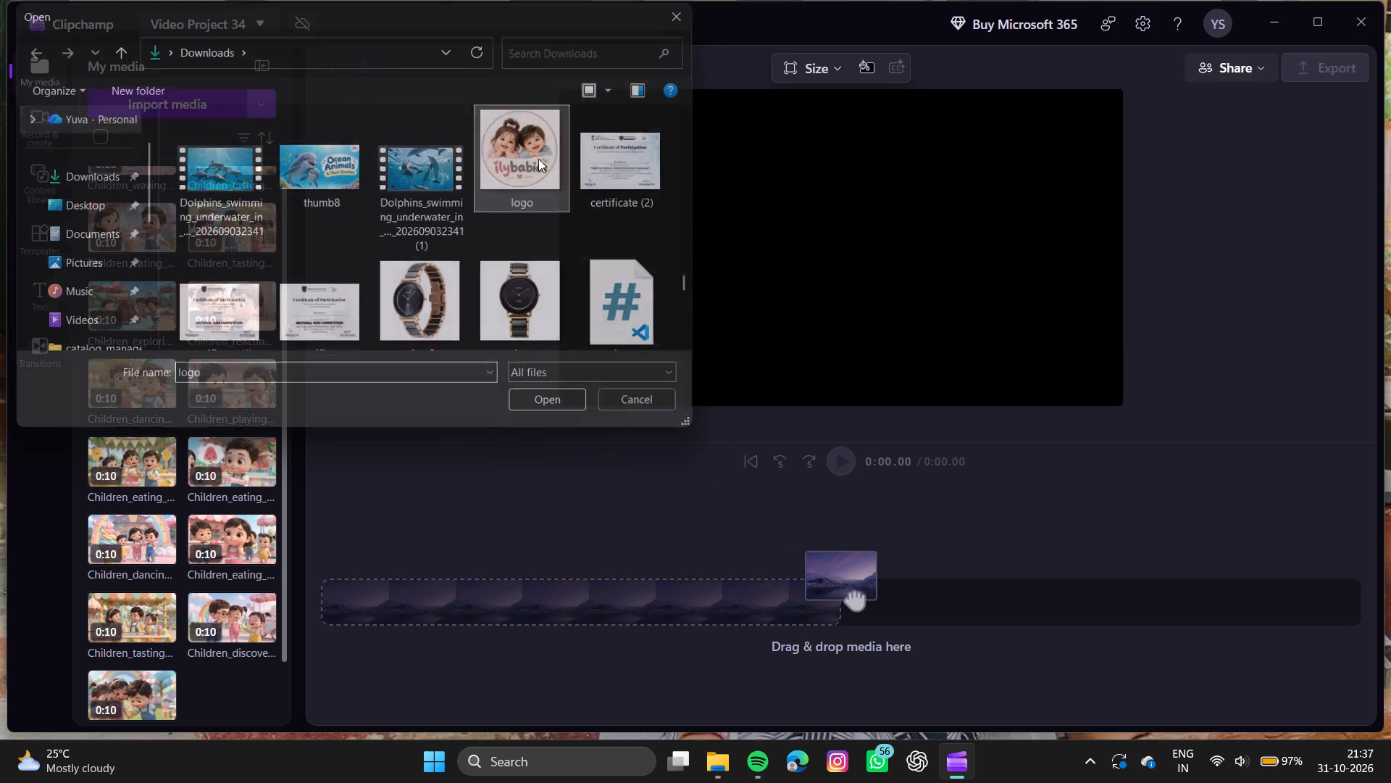
Add the Toddlers_waving_in_logo_intro video to the timeline as the opening clip.
scroll(151, 516, "down", 8)
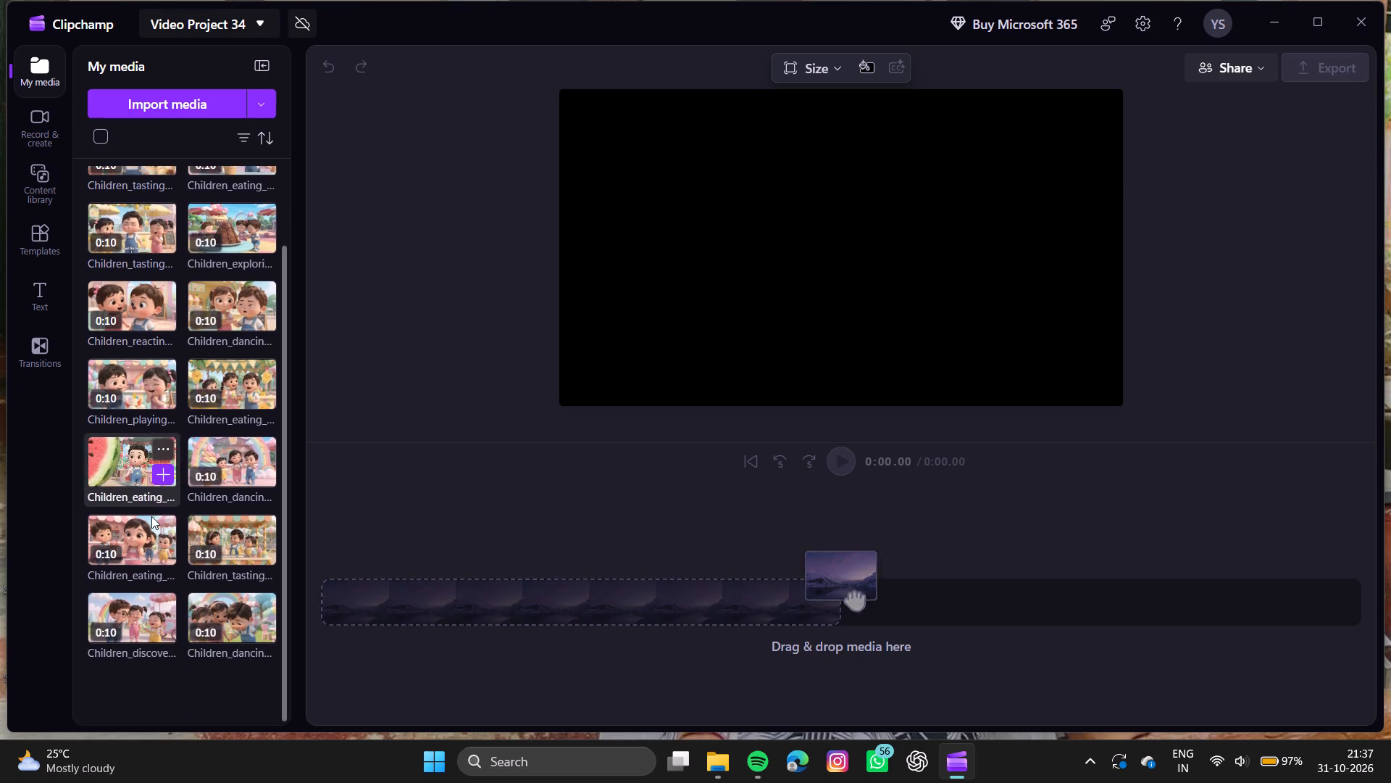
scroll(151, 516, "up", 9)
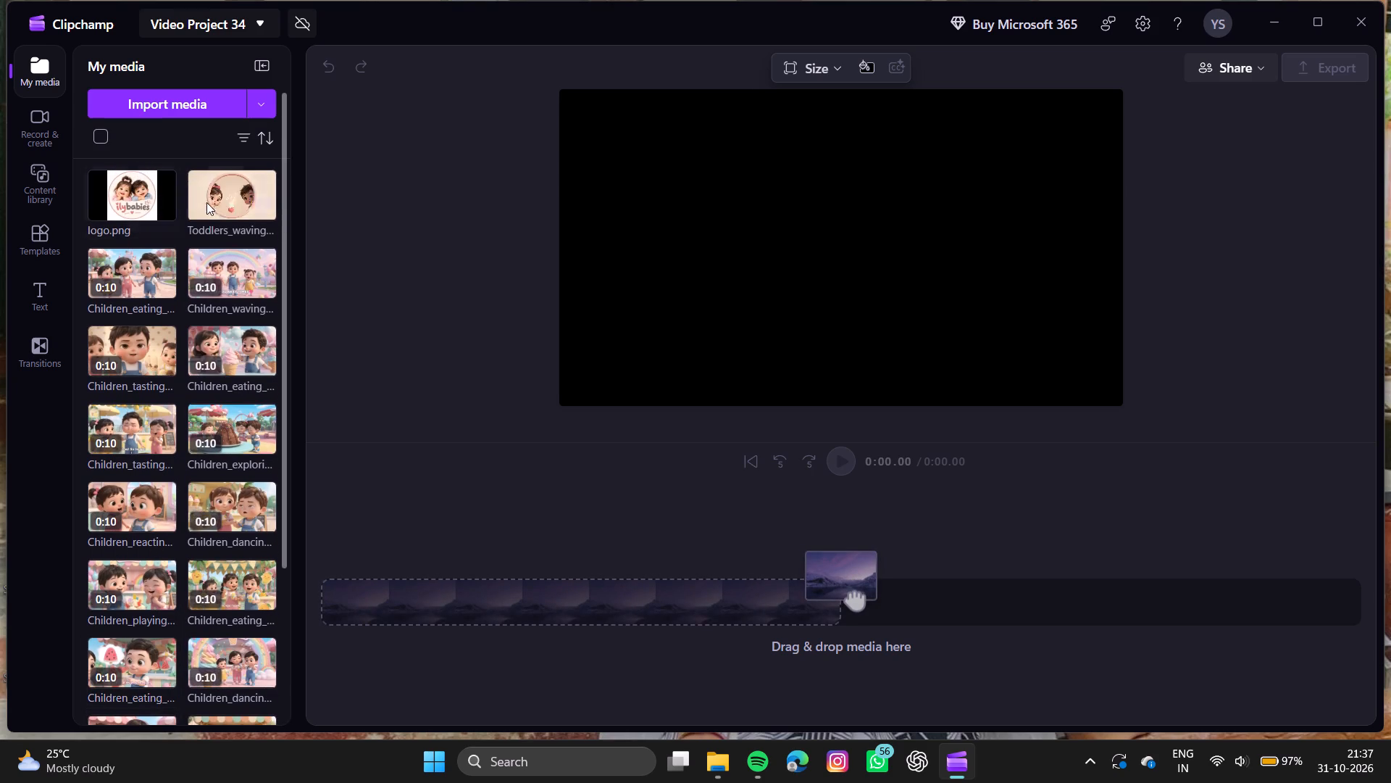
left_click(262, 203)
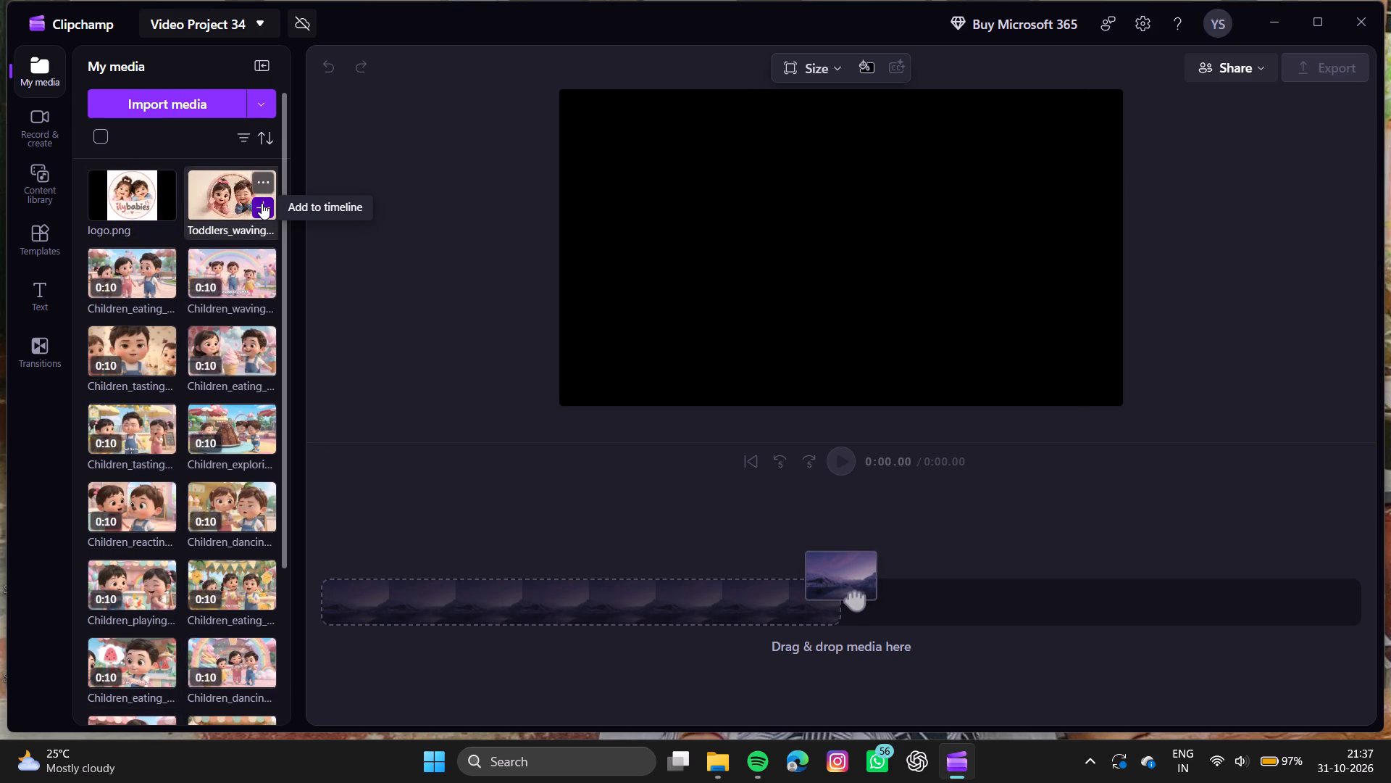
Append the first eight children's clips to the timeline in media order, from eating cookies and cream through the first dancing clip.
scroll(121, 634, "down", 5)
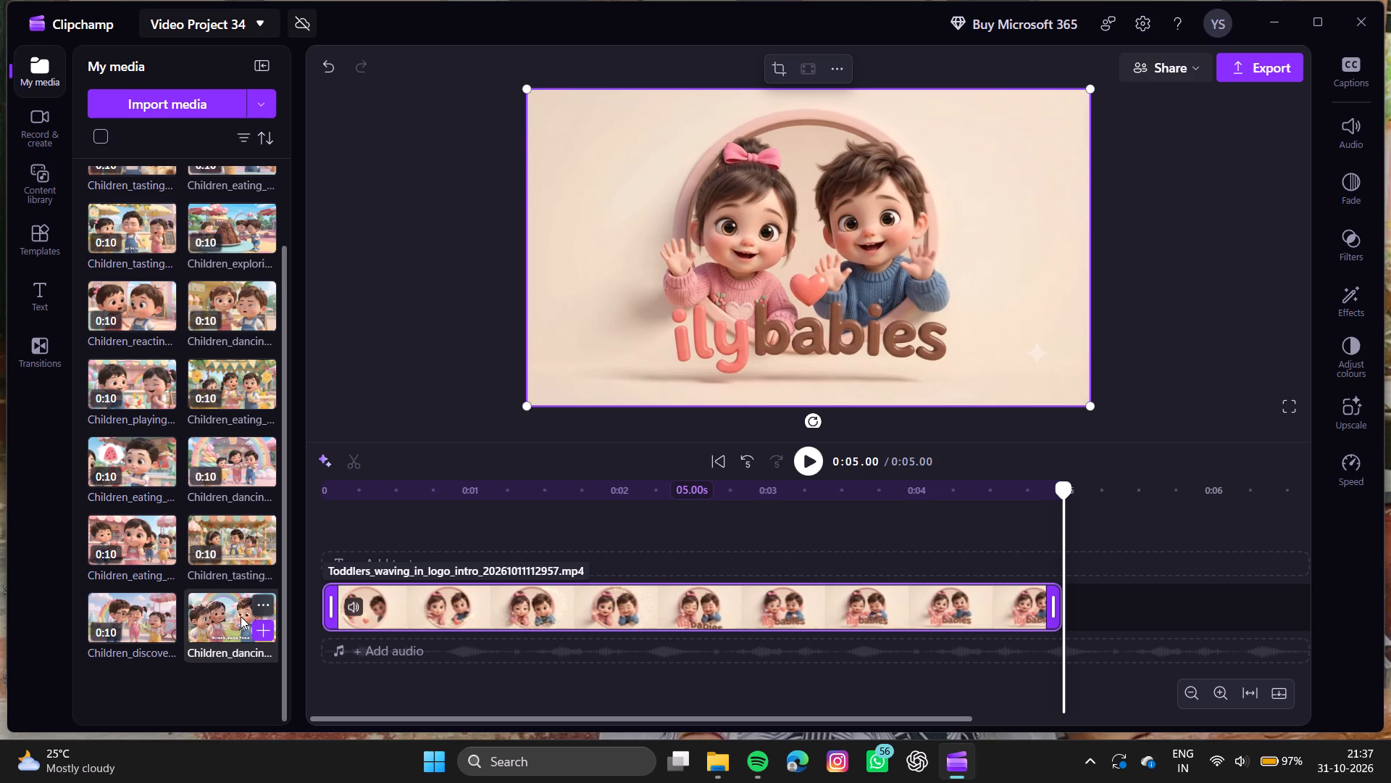
scroll(241, 616, "up", 5)
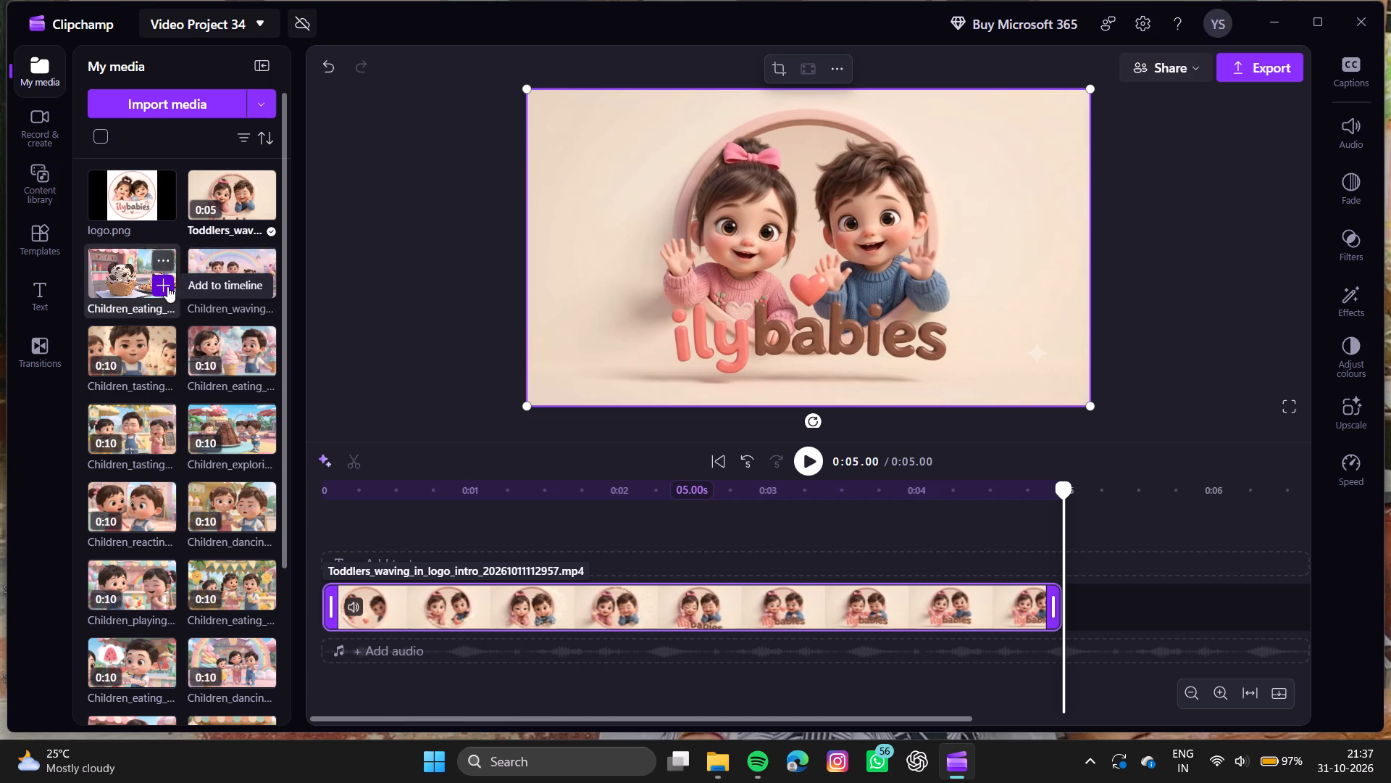
left_click(167, 286)
left_click(264, 285)
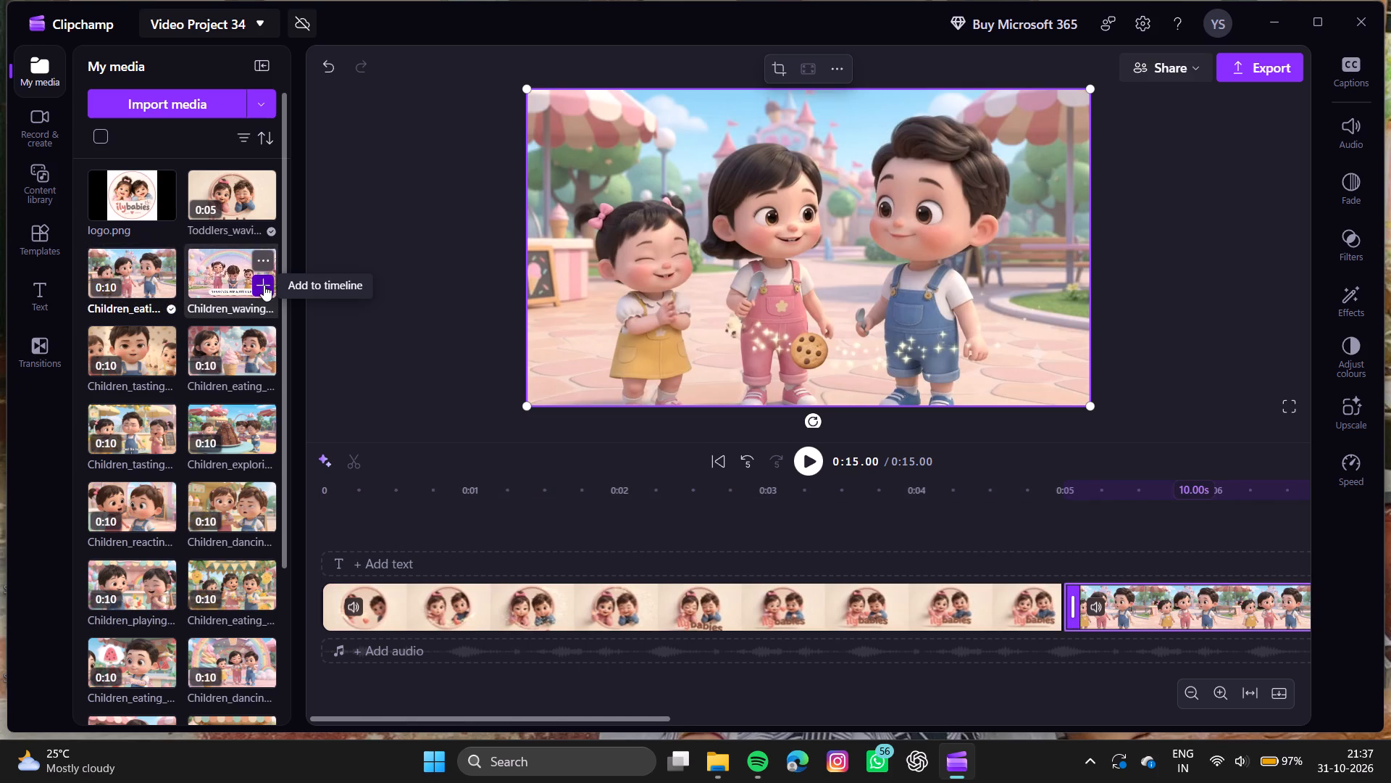
left_click(162, 362)
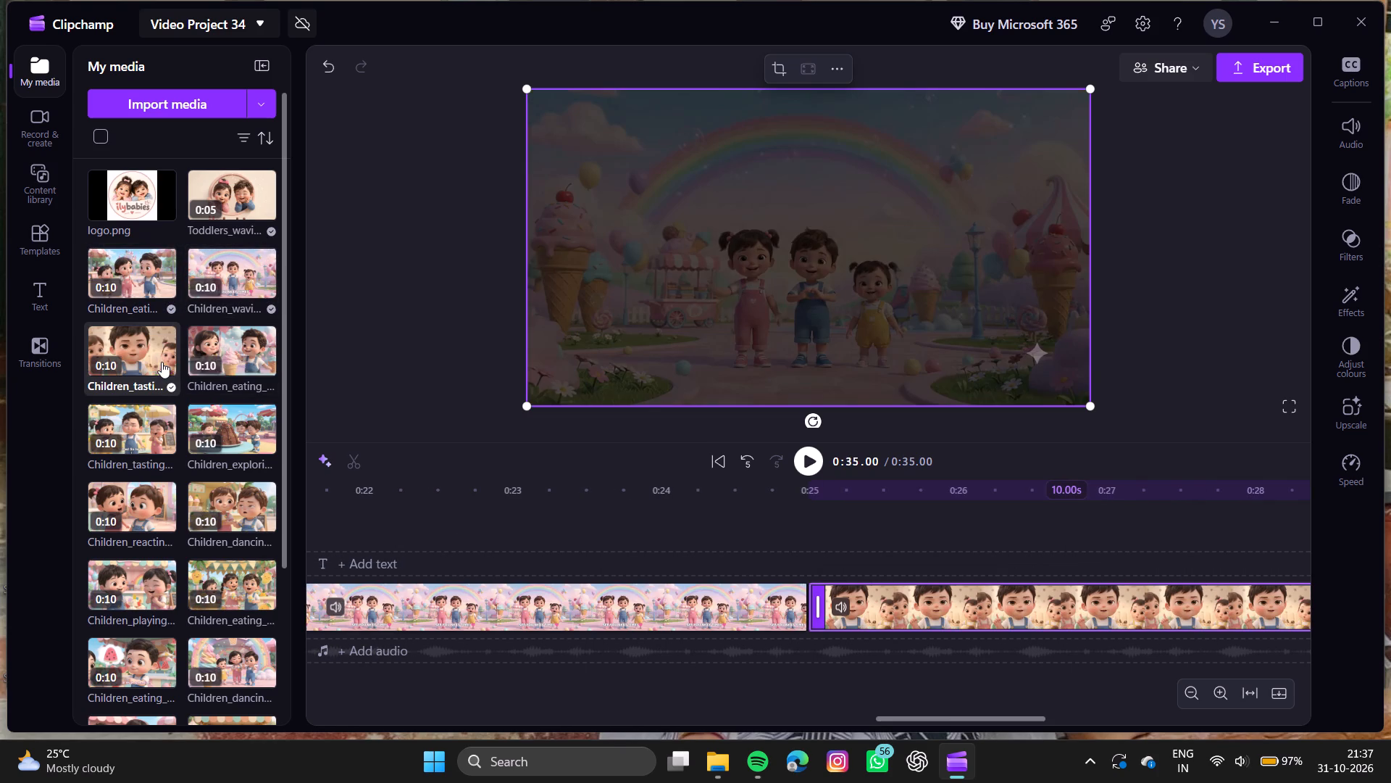
left_click(266, 361)
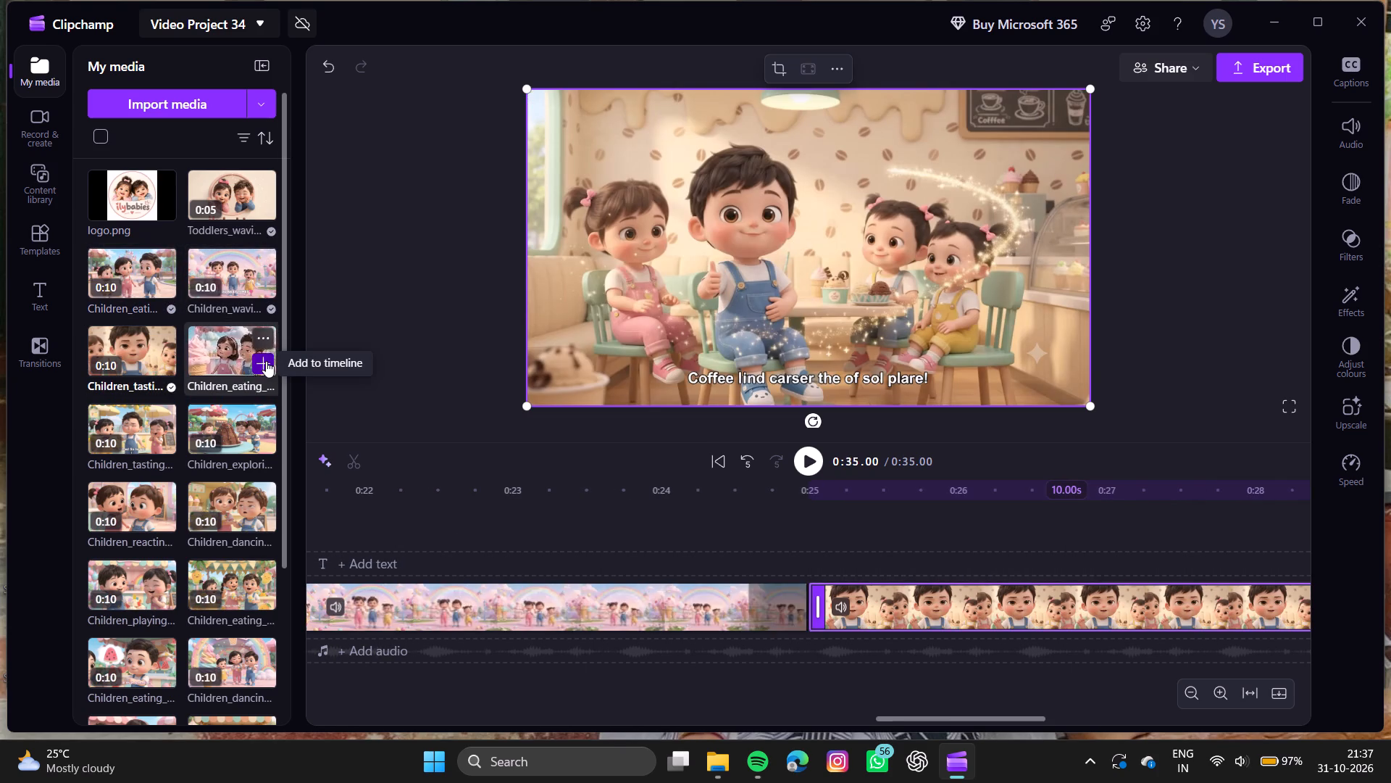
left_click(160, 436)
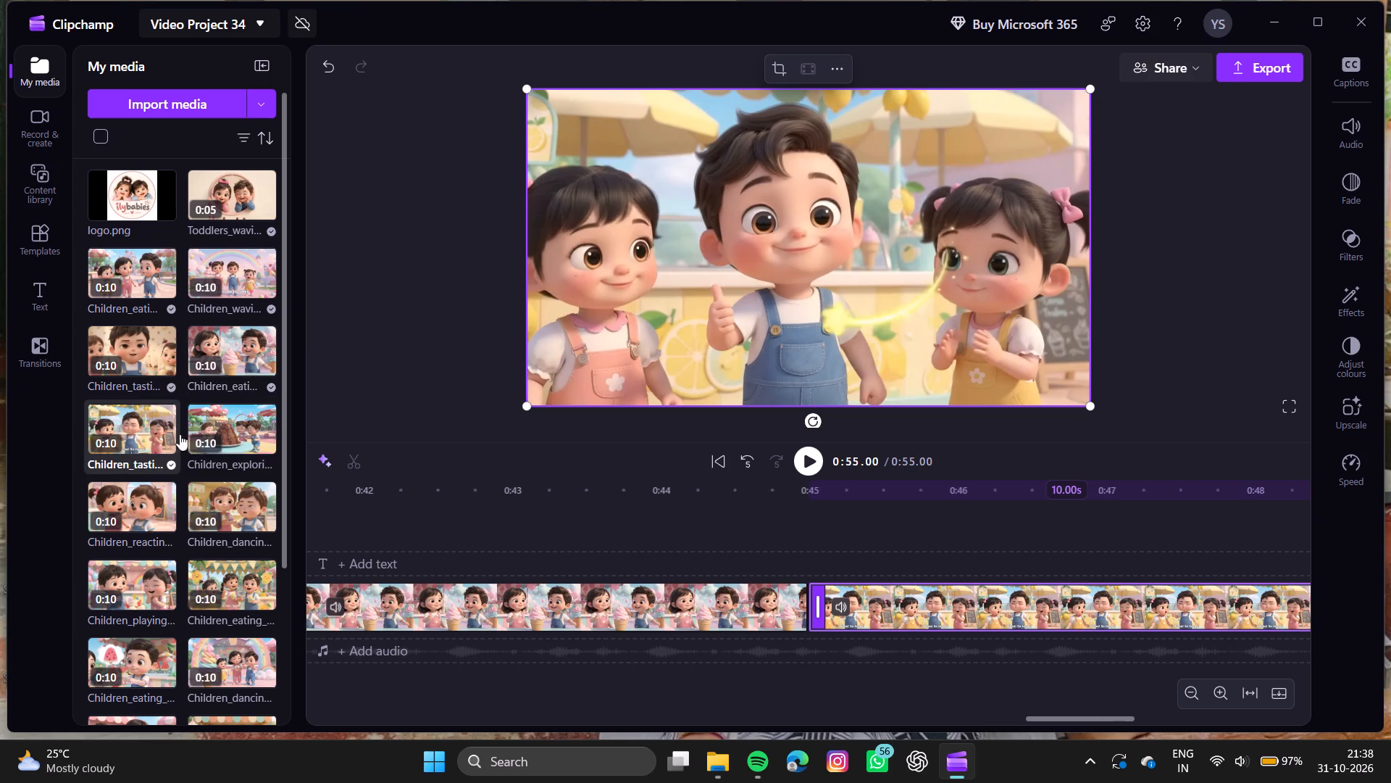
left_click(263, 437)
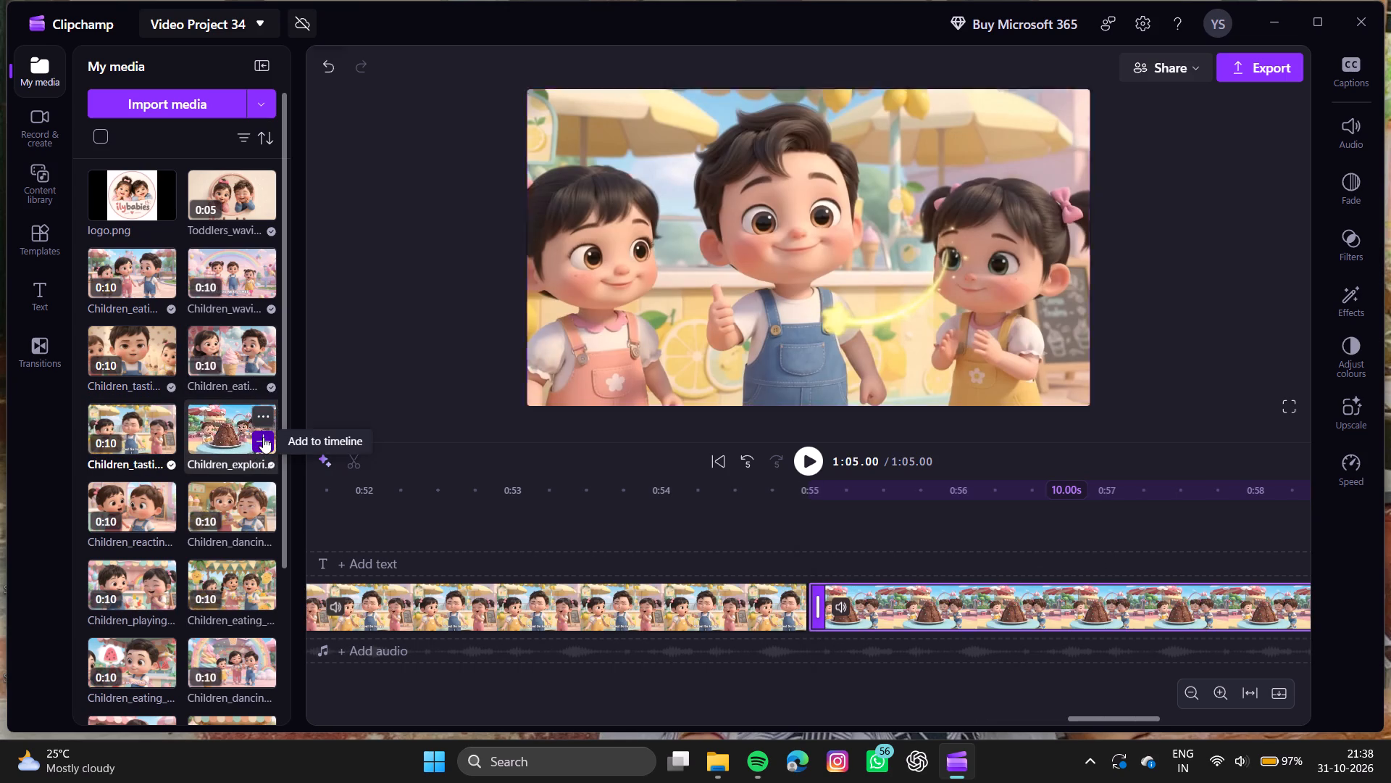
left_click(162, 511)
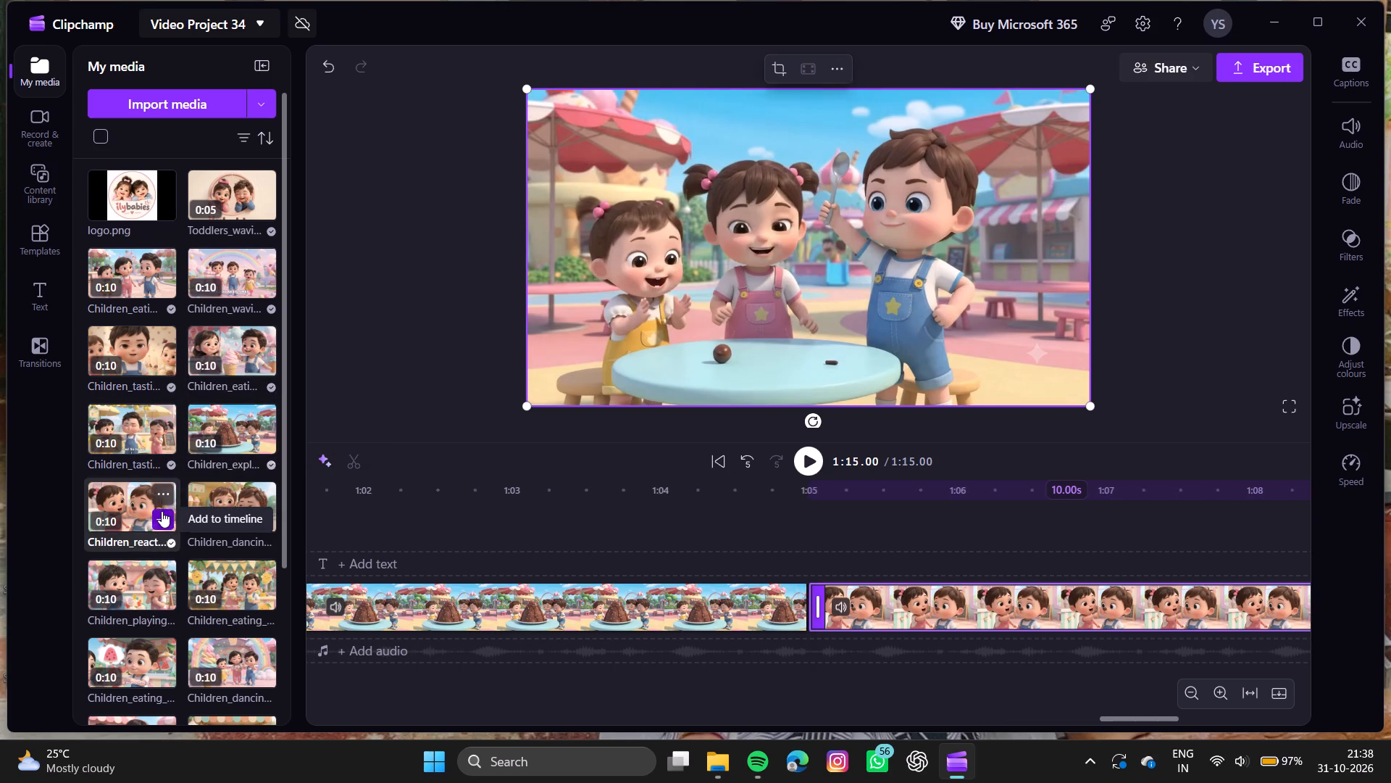
left_click(259, 518)
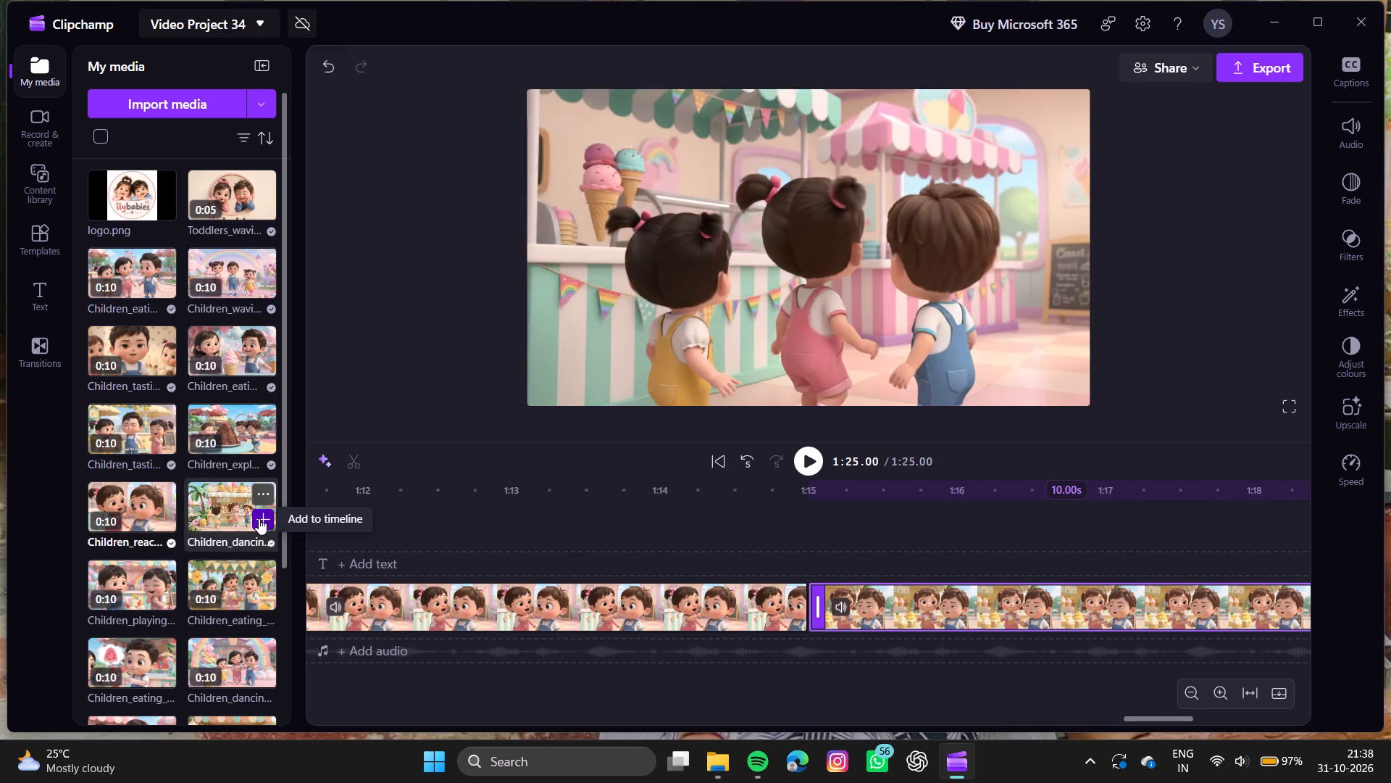
Append the remaining eight children's clips to the timeline, putting eating before playing and tasting before eating, and ending with Children_dancing_at_ice_cream.
left_click(261, 592)
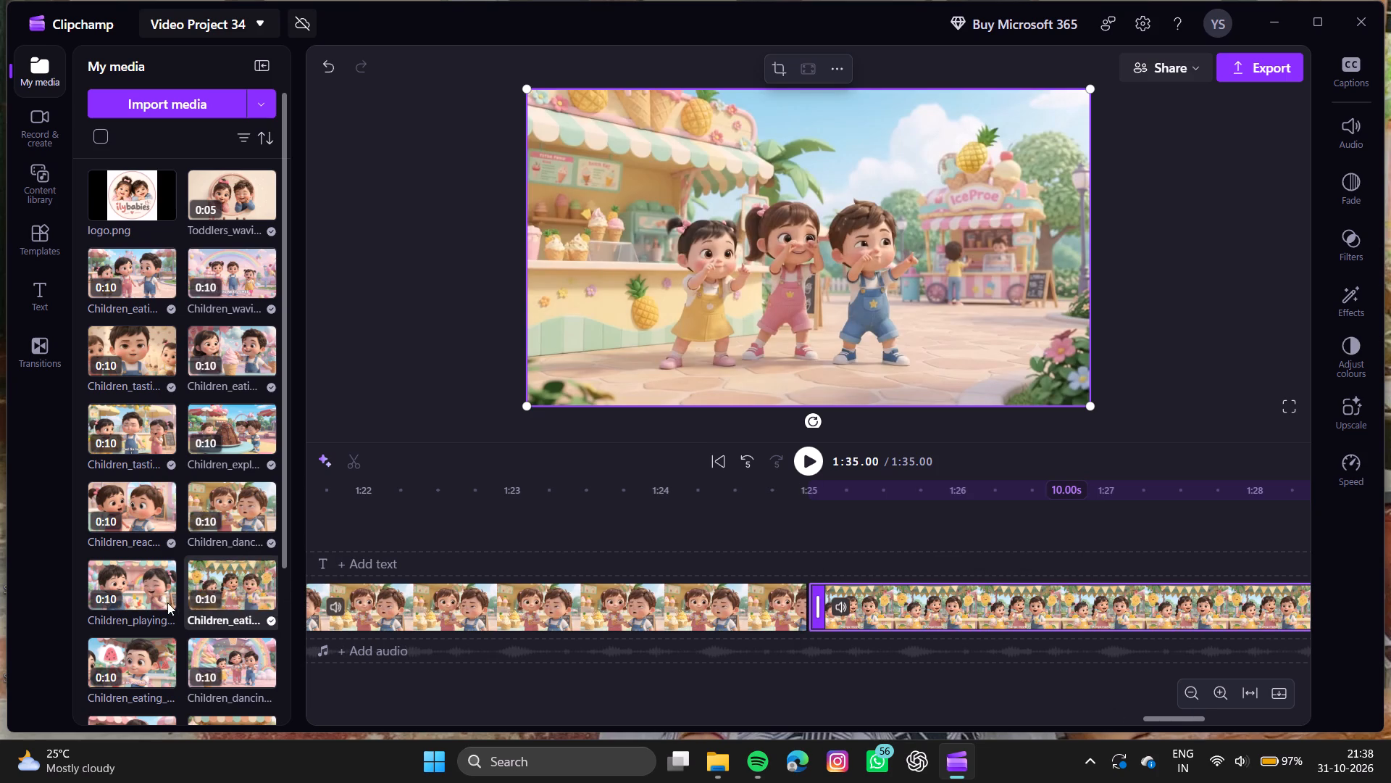
left_click(162, 595)
scroll(162, 595, "down", 1)
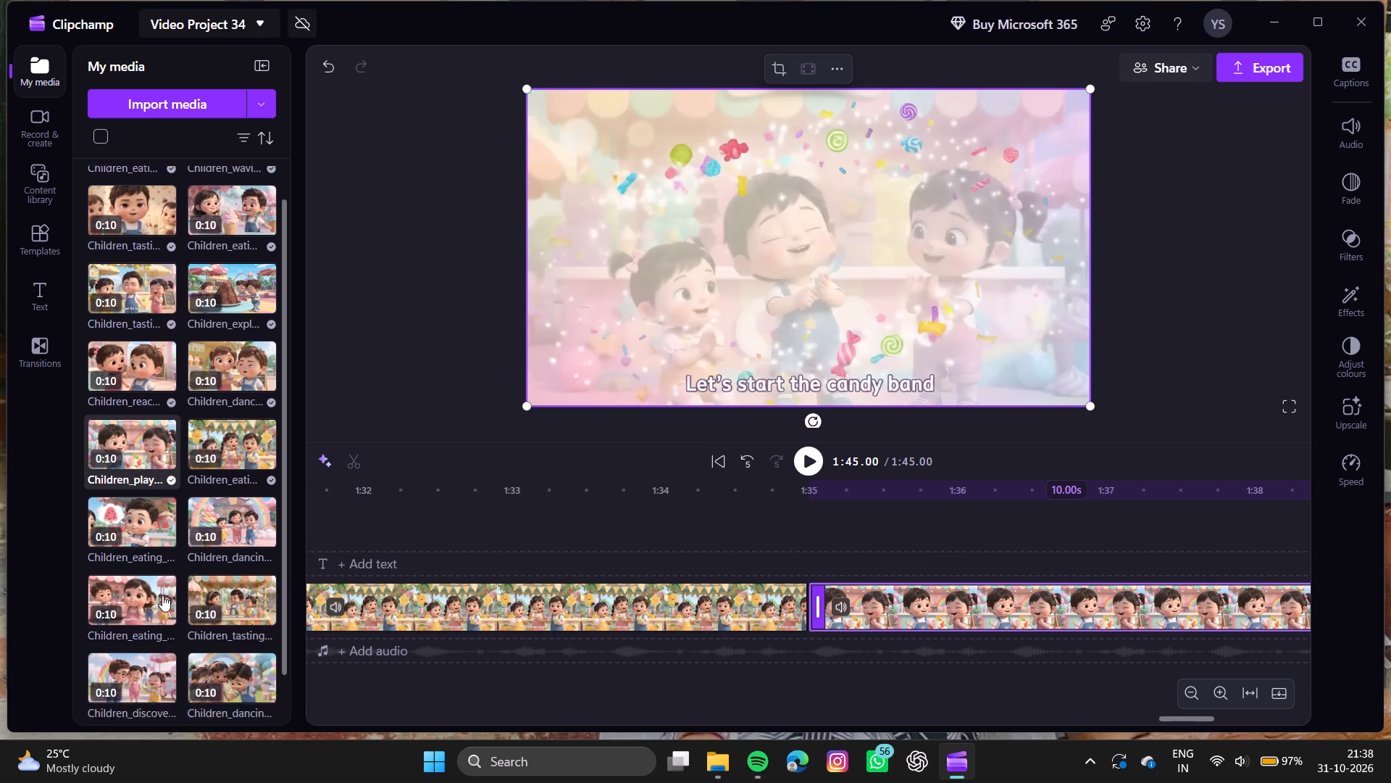
scroll(162, 595, "down", 1)
left_click(162, 472)
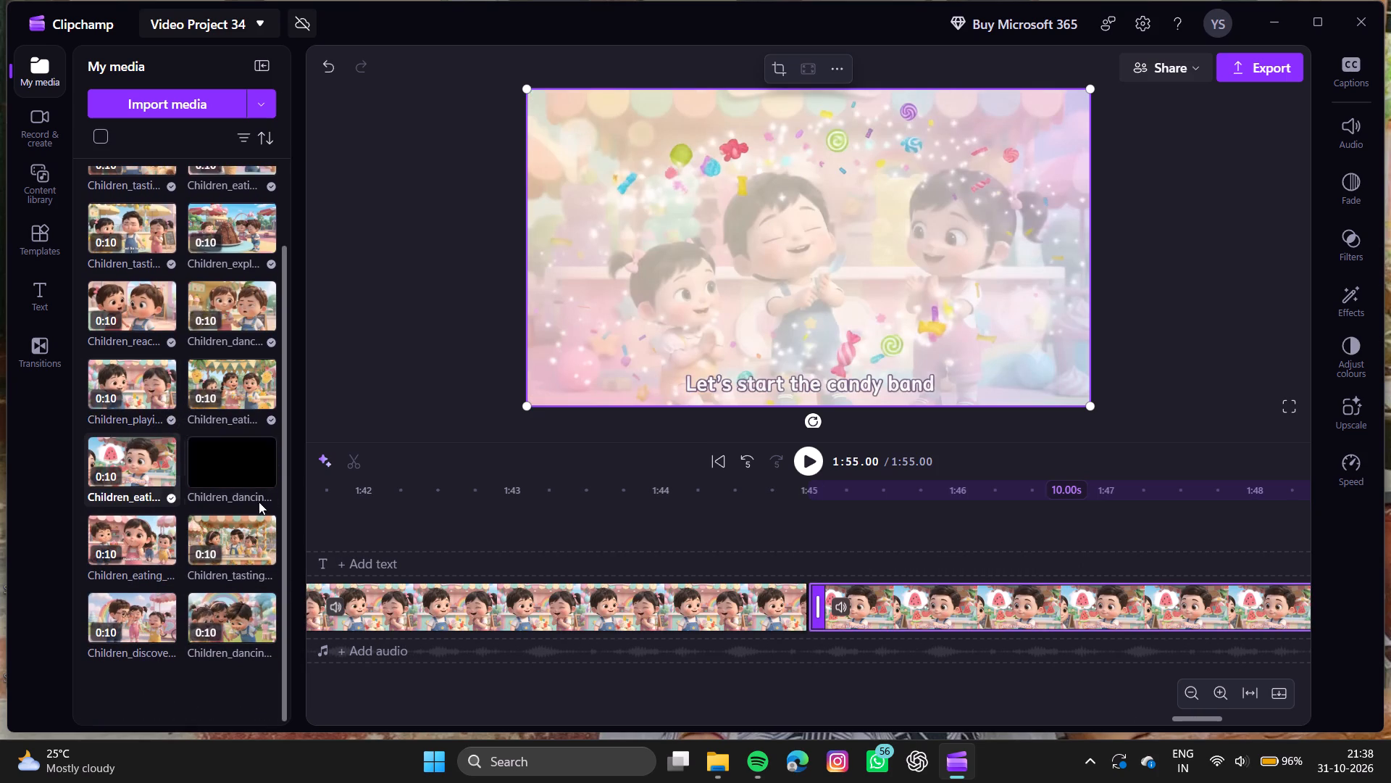
left_click(267, 471)
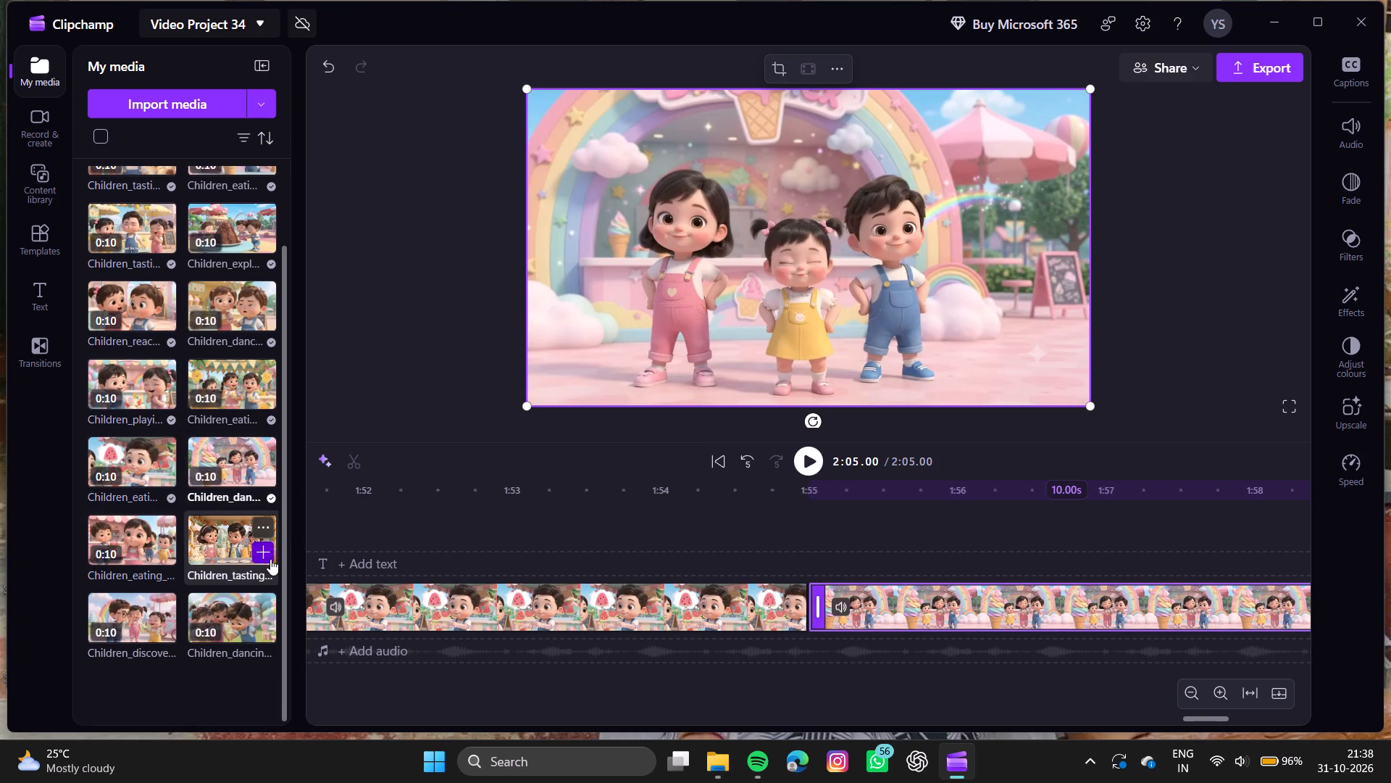
left_click(270, 559)
left_click(169, 548)
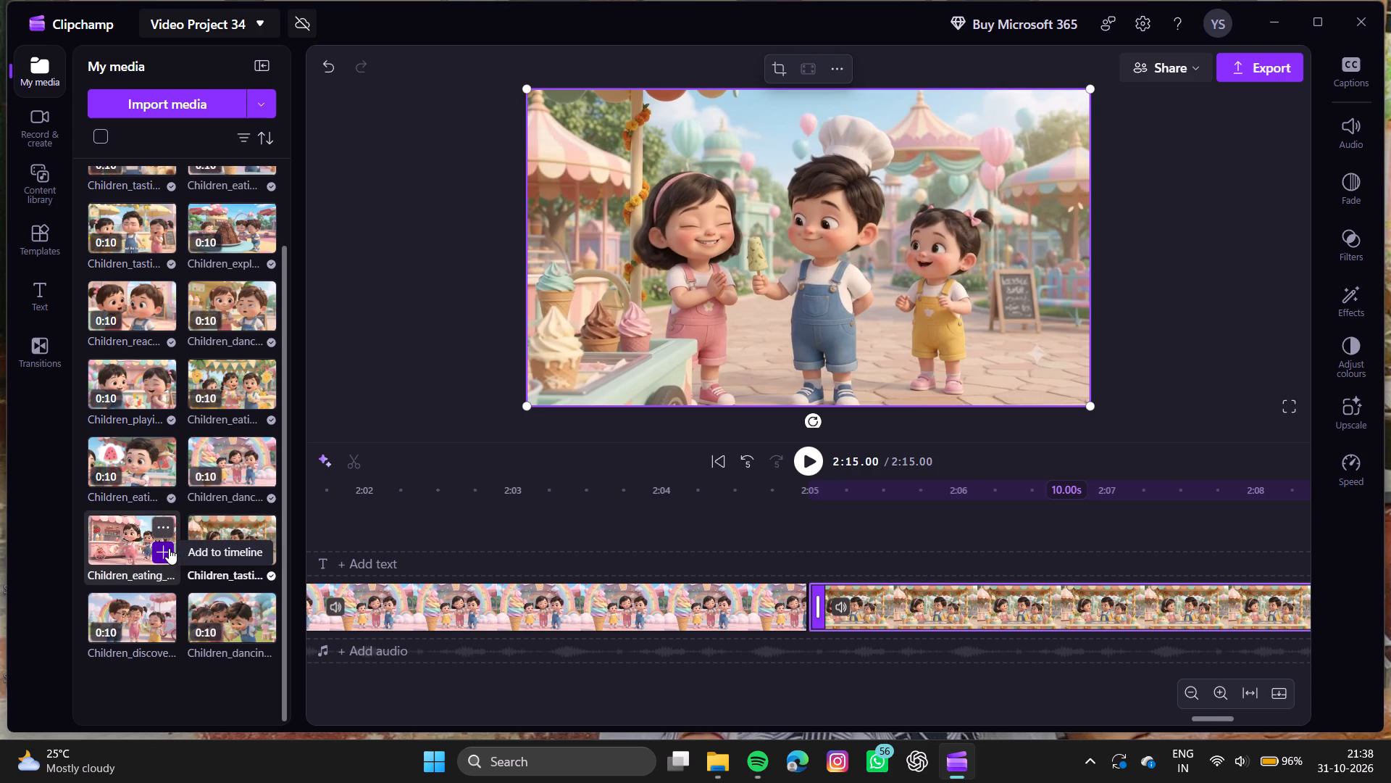
left_click(162, 625)
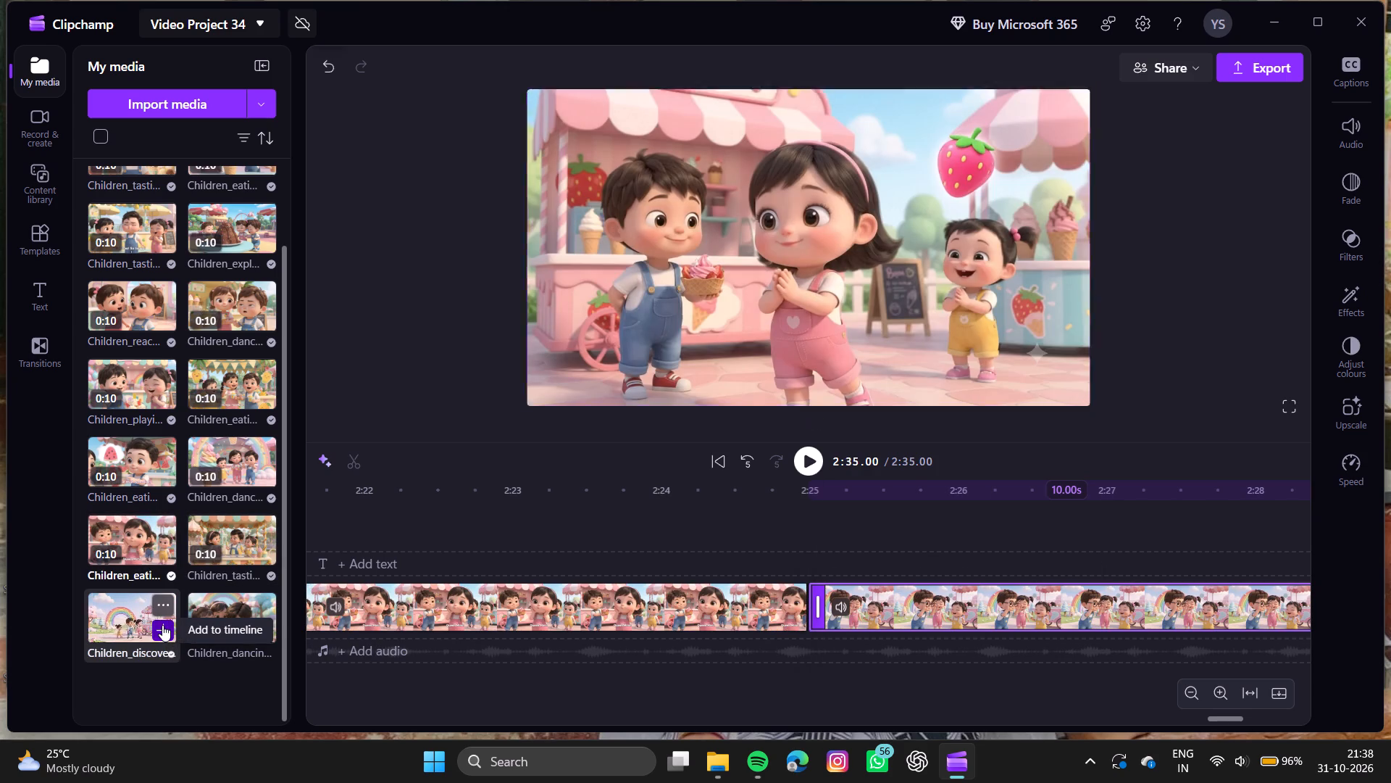
left_click(268, 626)
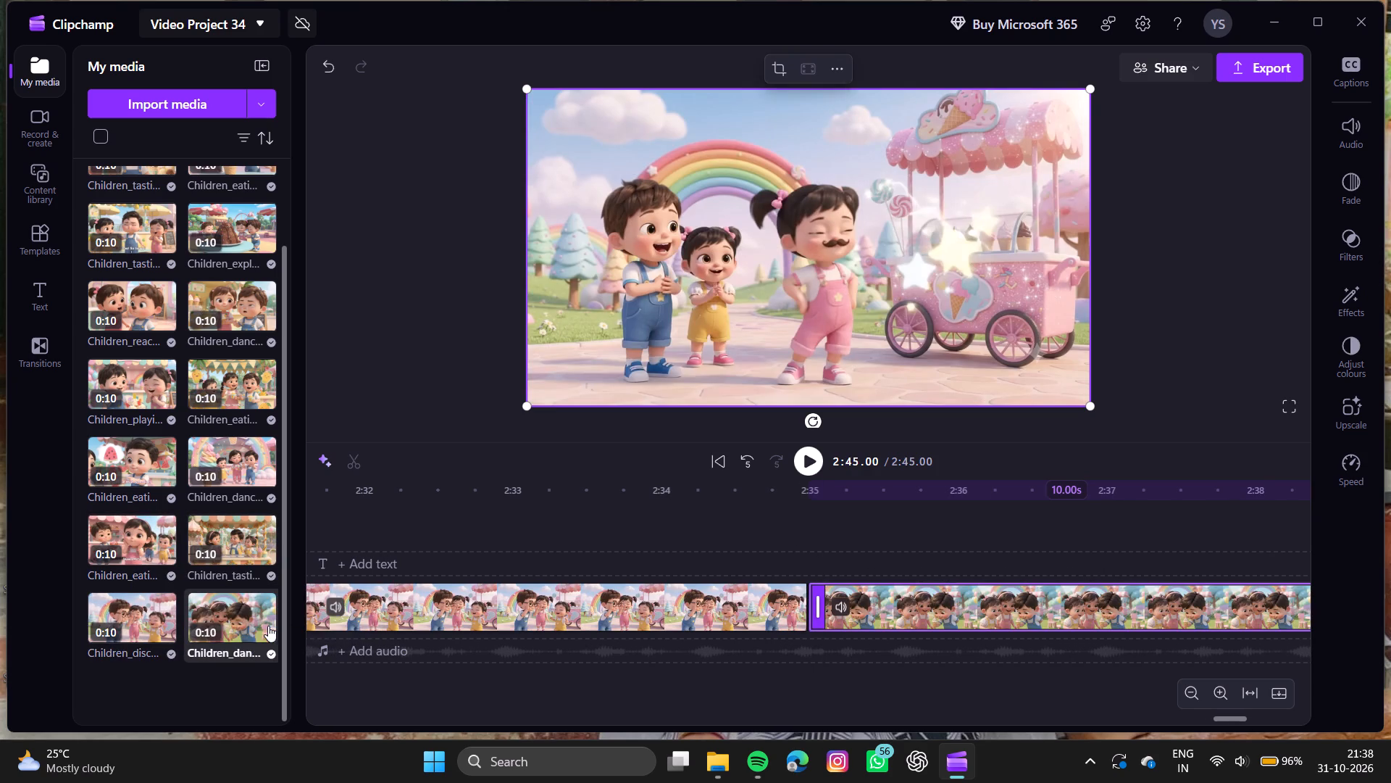
Play back the final Children_dancing_at_ice_cream clip from about 2:35 to check how the video ends.
left_click(869, 502)
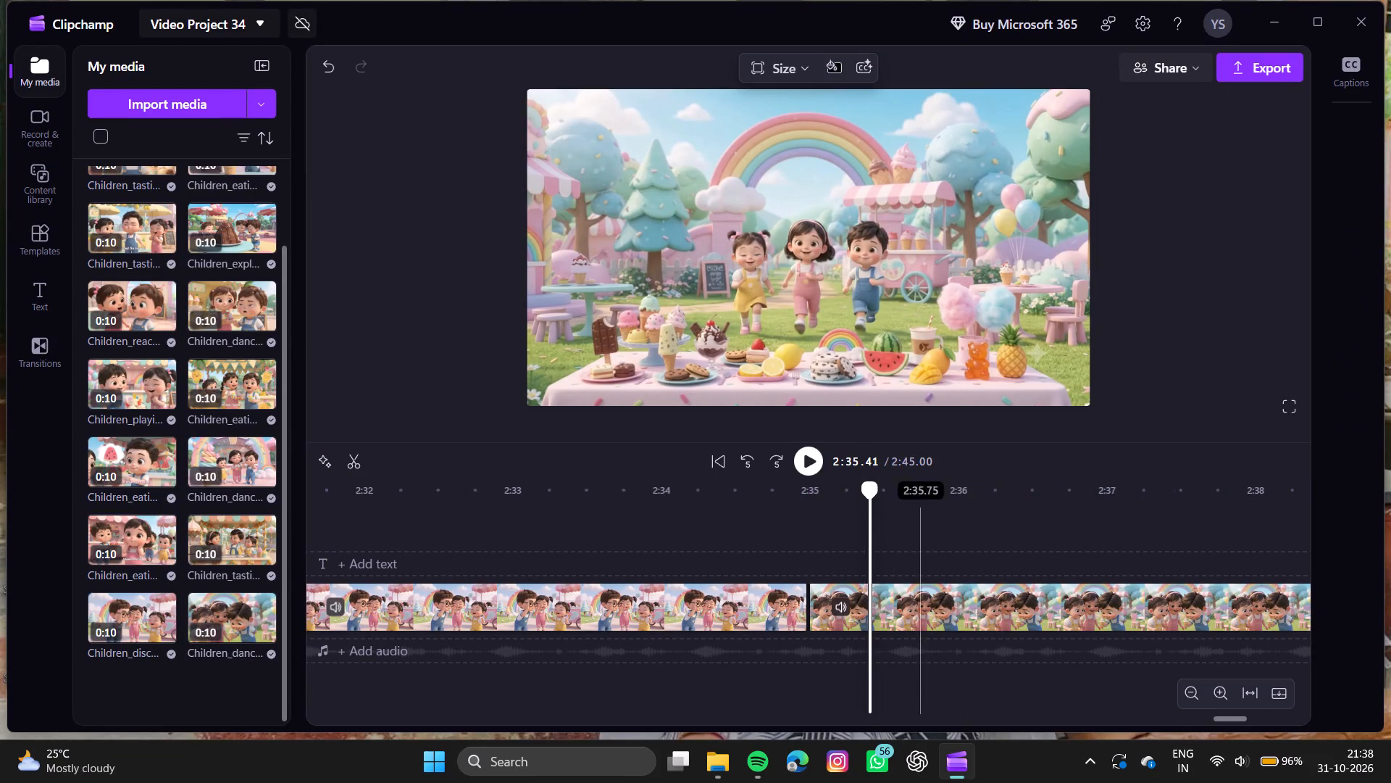
left_click(819, 468)
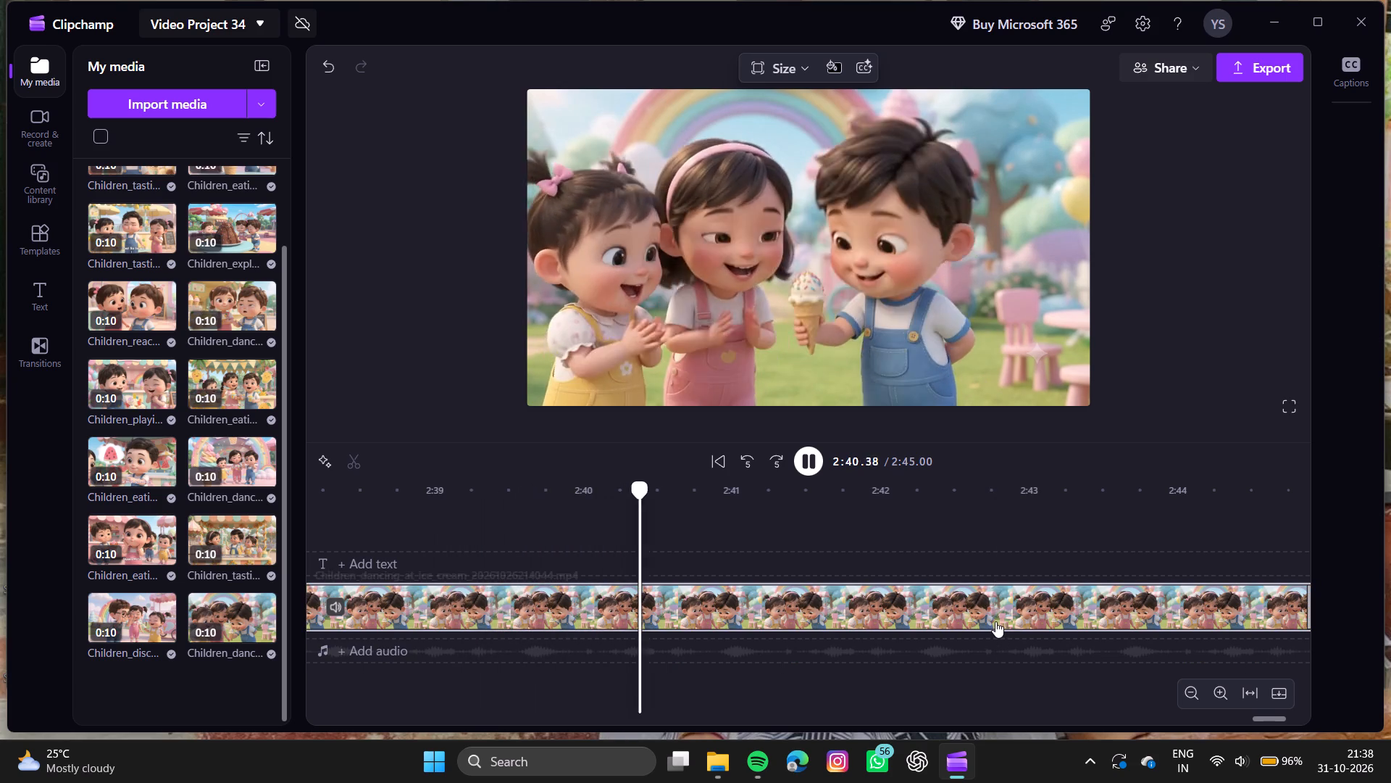
scroll(995, 621, "right", 1)
scroll(1000, 621, "down", 7, "ctrl")
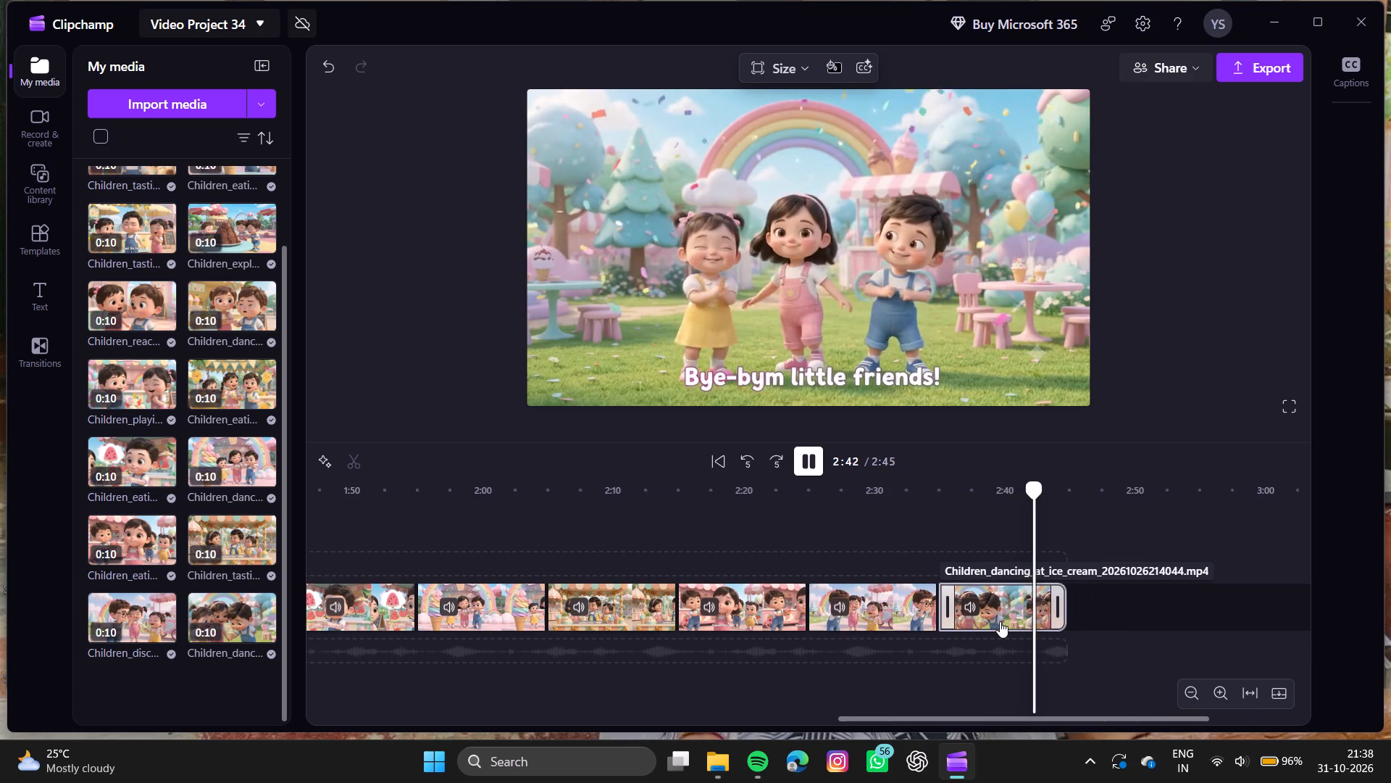
scroll(1000, 621, "down", 2, "ctrl")
scroll(1000, 621, "right", 4)
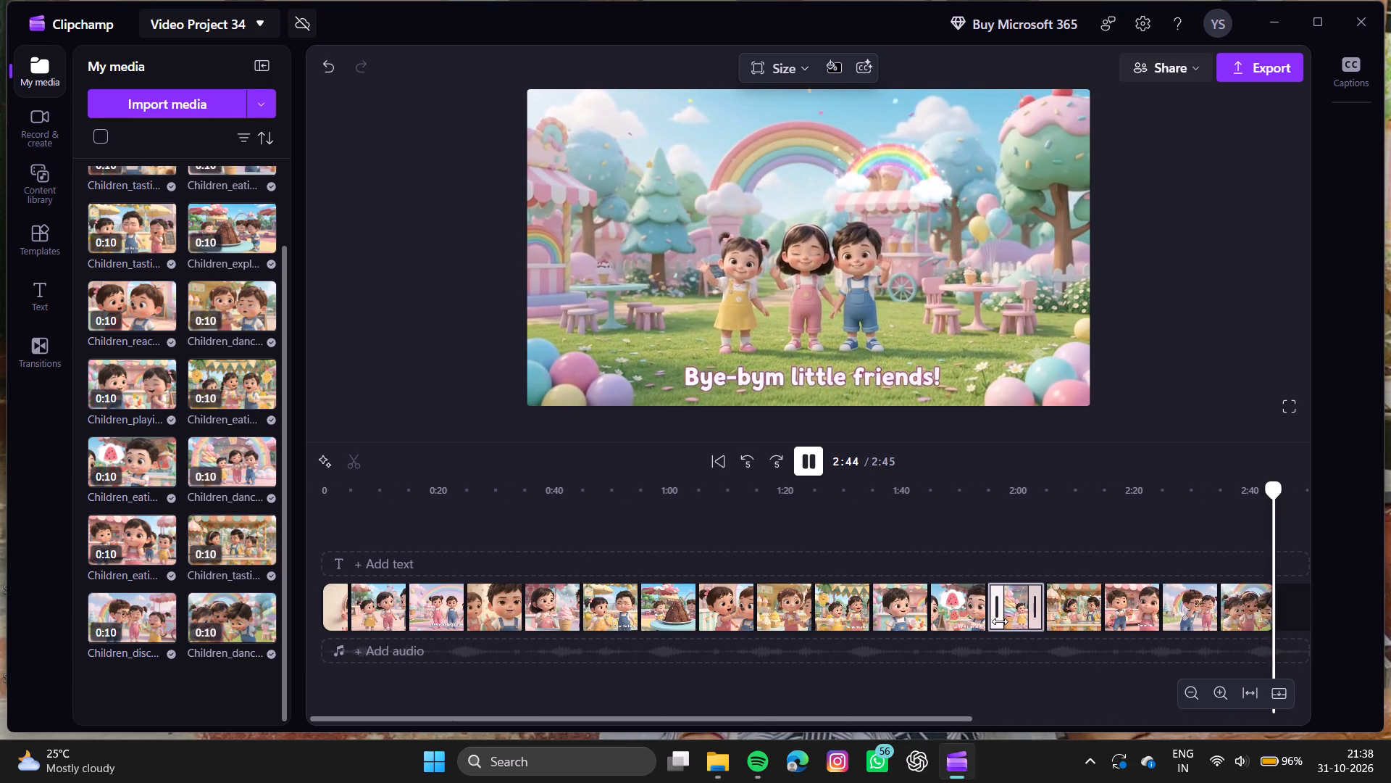
scroll(1000, 621, "right", 1)
scroll(590, 546, "right", 6)
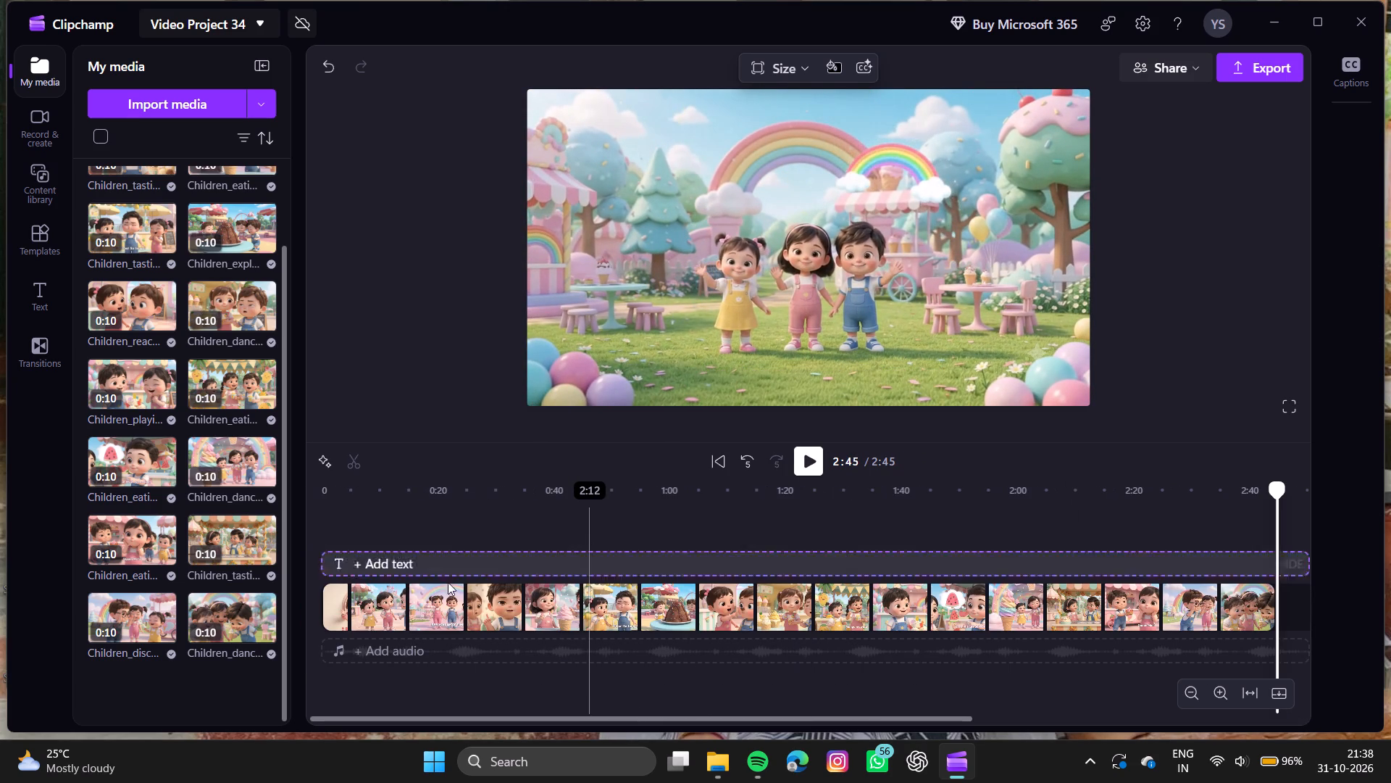
Review playback from about 0:05 and move the Children_waving clip from third place to the end of the timeline.
left_click(383, 518)
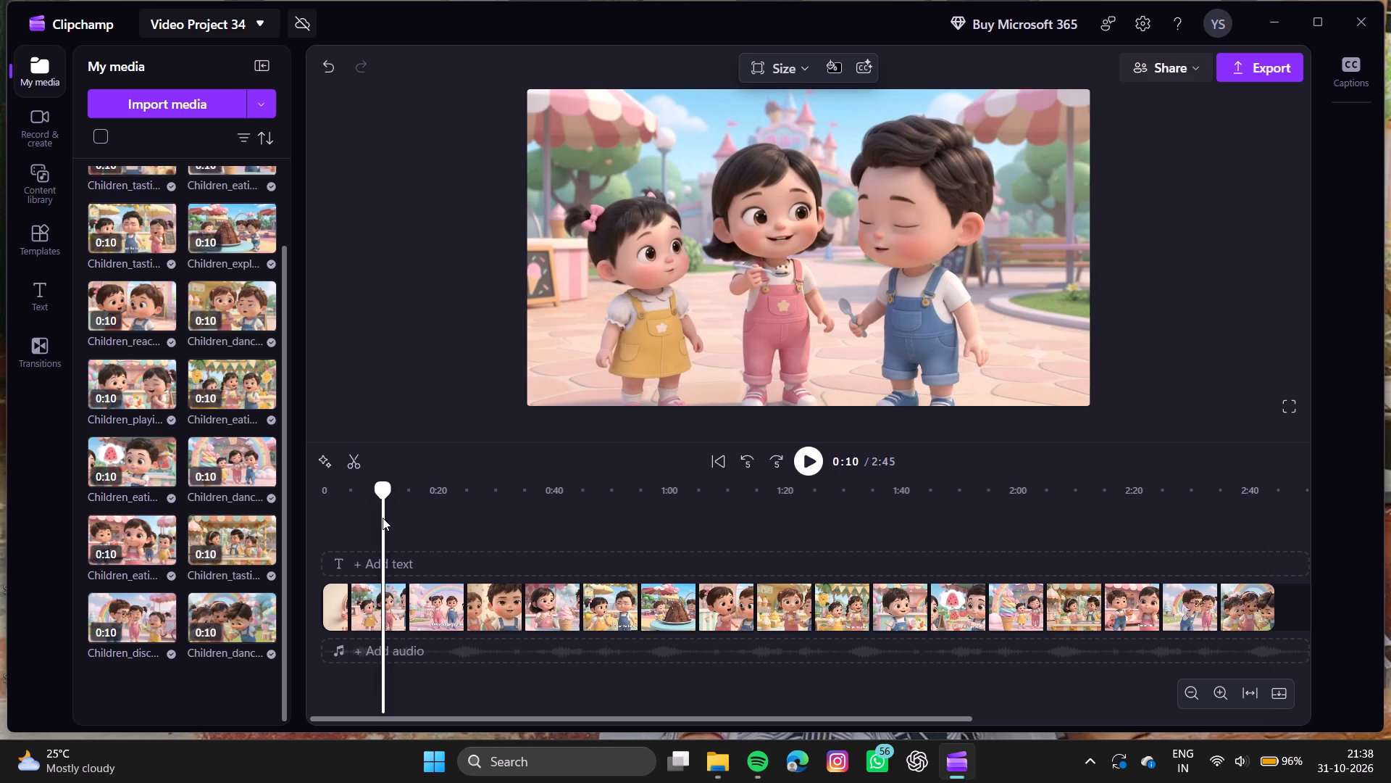
left_click(354, 516)
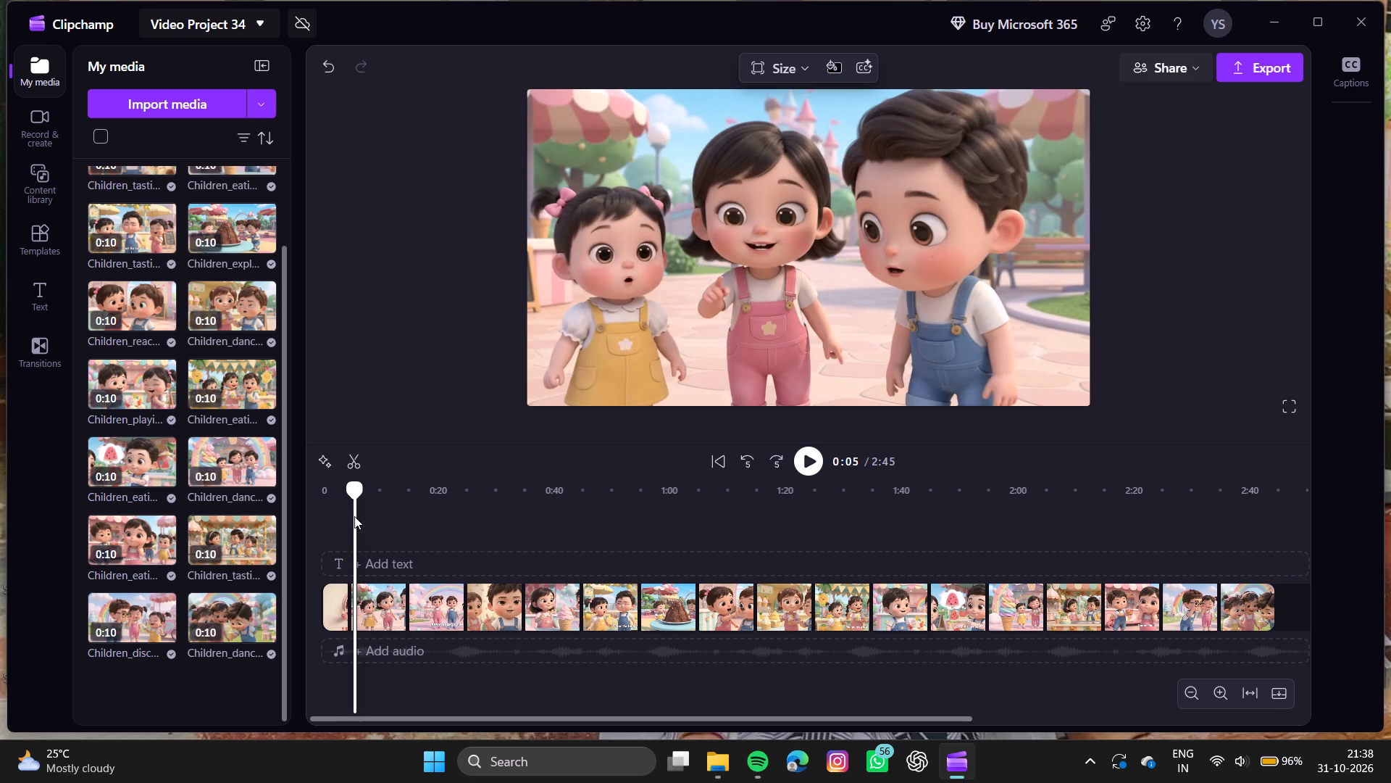
left_click(806, 463)
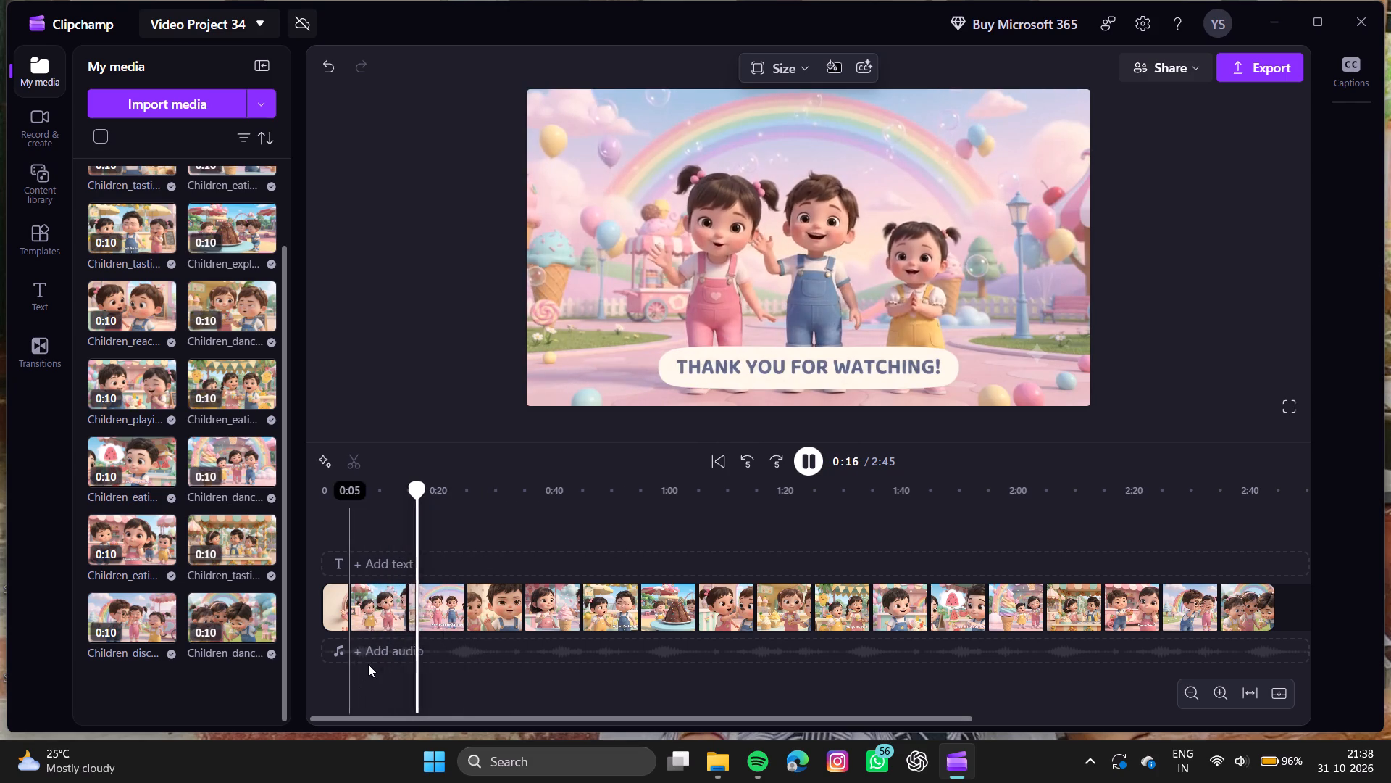
Move the "Thank you for watching!" farewell clip from third place to just before the final dancing clip.
left_click_drag(437, 605, 839, 607)
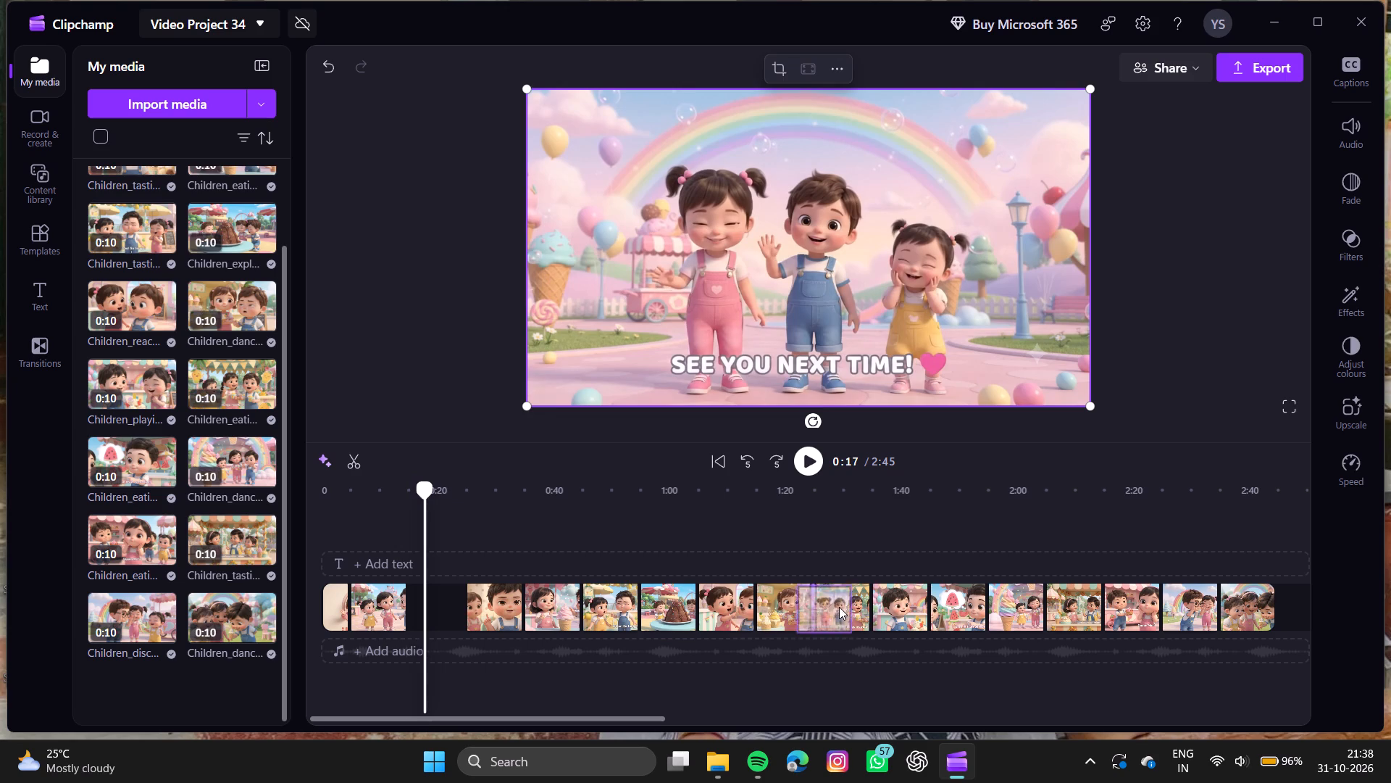
left_click_drag(839, 607, 1140, 655)
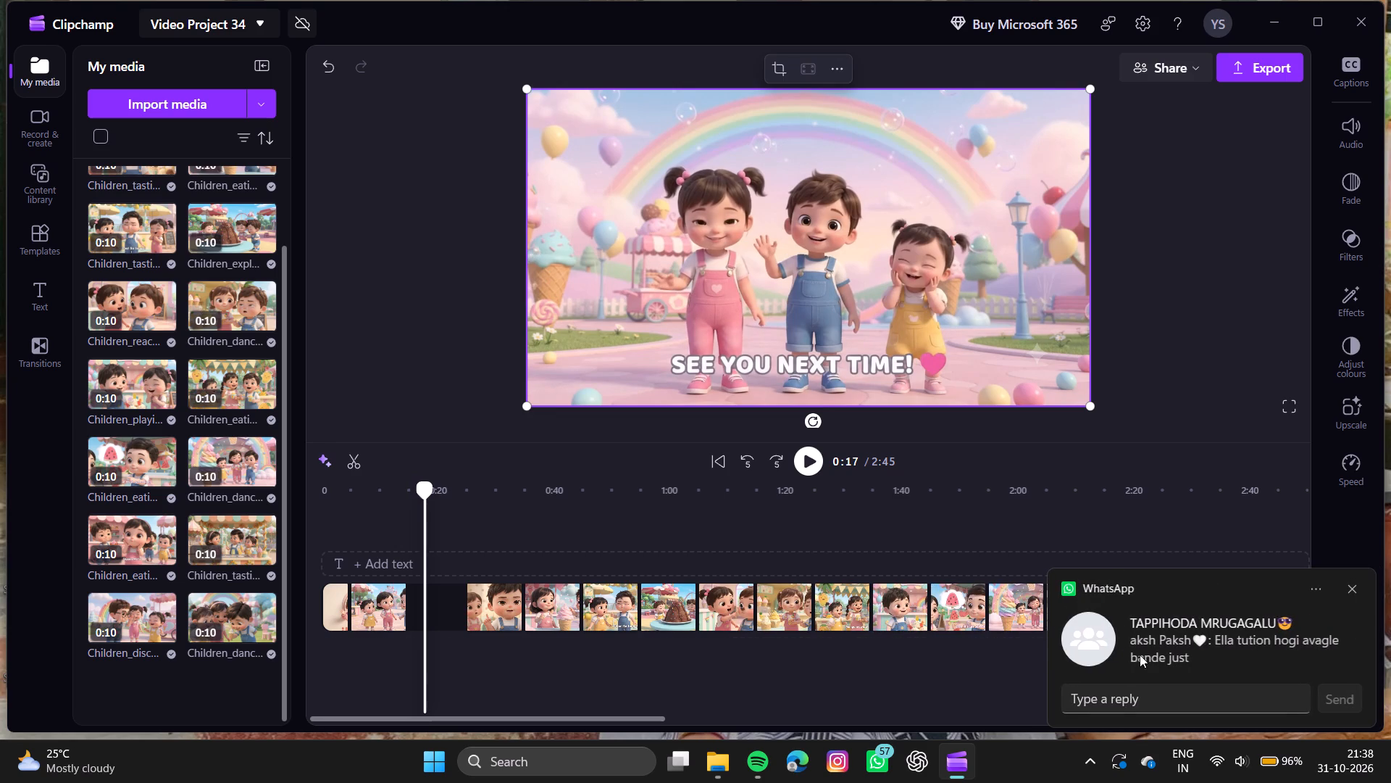
left_click_drag(1140, 655, 1226, 611)
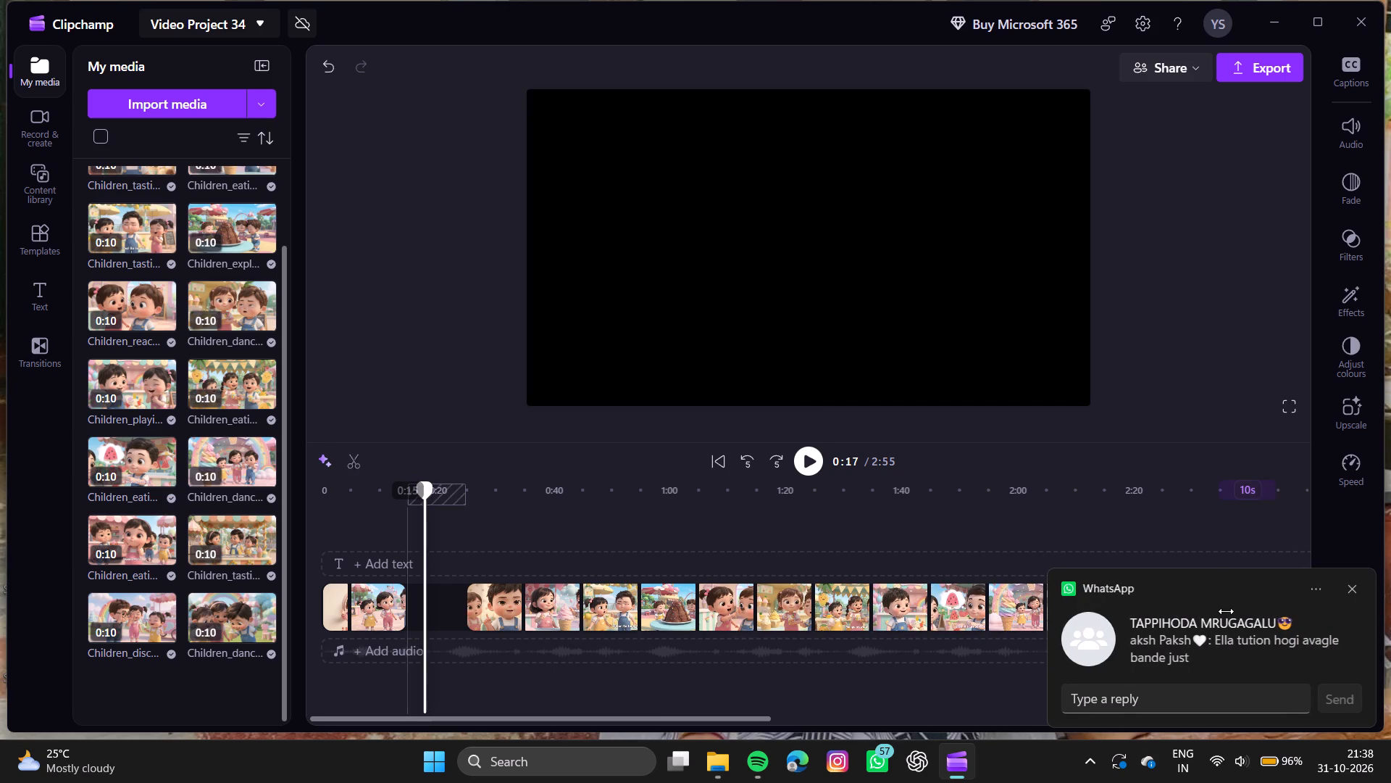
Reply "oko rest madu" to the incoming WhatsApp group message from its notification.
left_click(1200, 702)
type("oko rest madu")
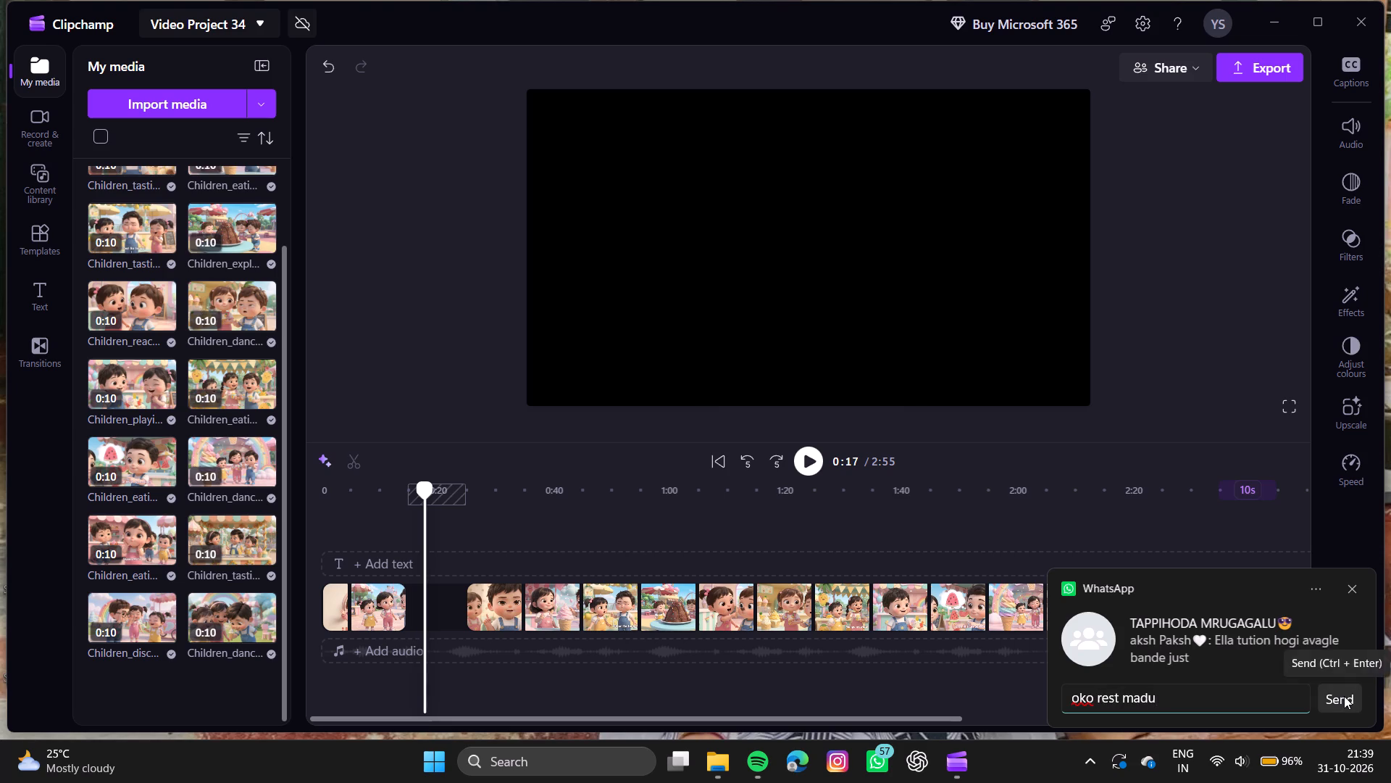
left_click(1344, 696)
Place the farewell clip after the final dancing clip at the end of the timeline, with no gap between them.
scroll(1172, 631, "left", 1)
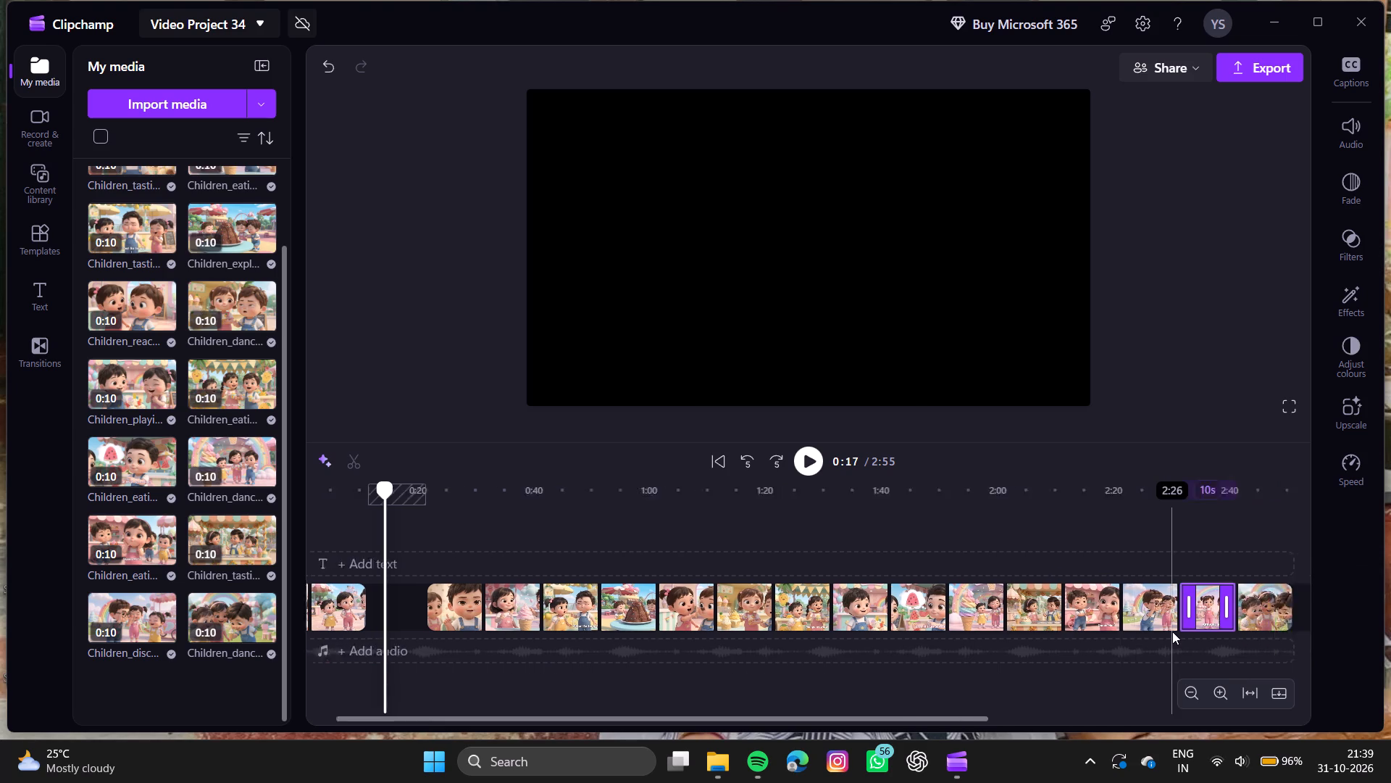
scroll(1172, 631, "left", 1)
left_click_drag(764, 612, 851, 611)
left_click_drag(807, 619, 740, 618)
left_click_drag(866, 611, 791, 614)
scroll(791, 614, "right", 9)
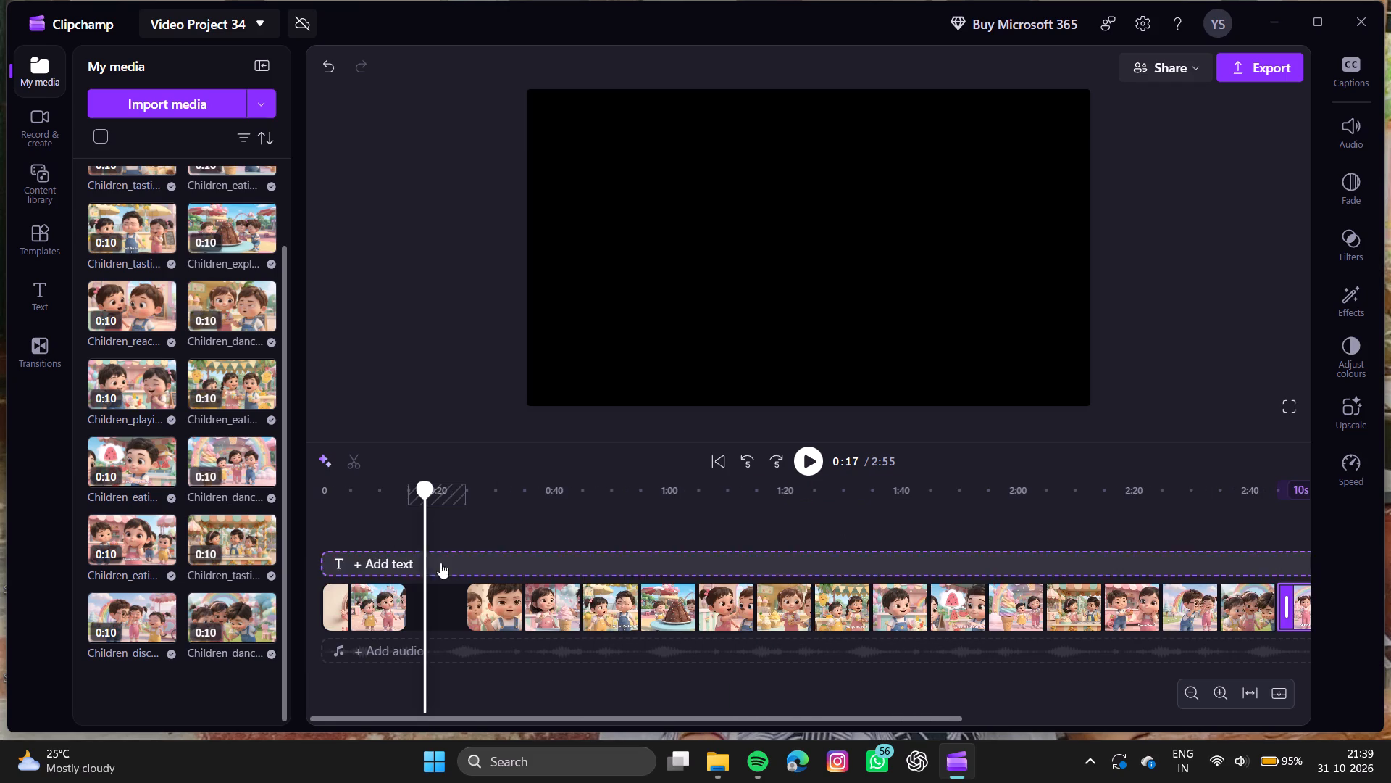
Play back the timeline from about 0:27, skipping ahead to 0:49 and 0:58, to check the order of the clips.
left_click(486, 556)
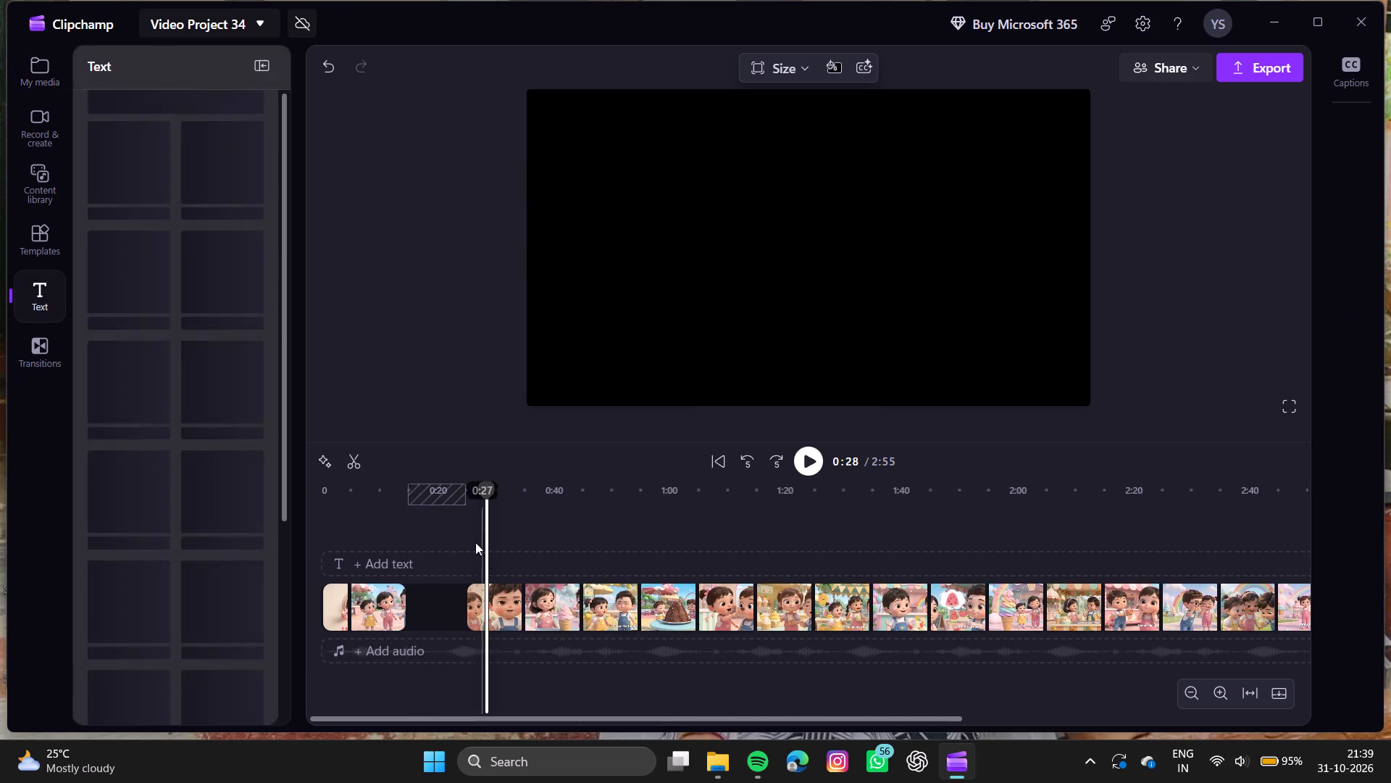
left_click(480, 532)
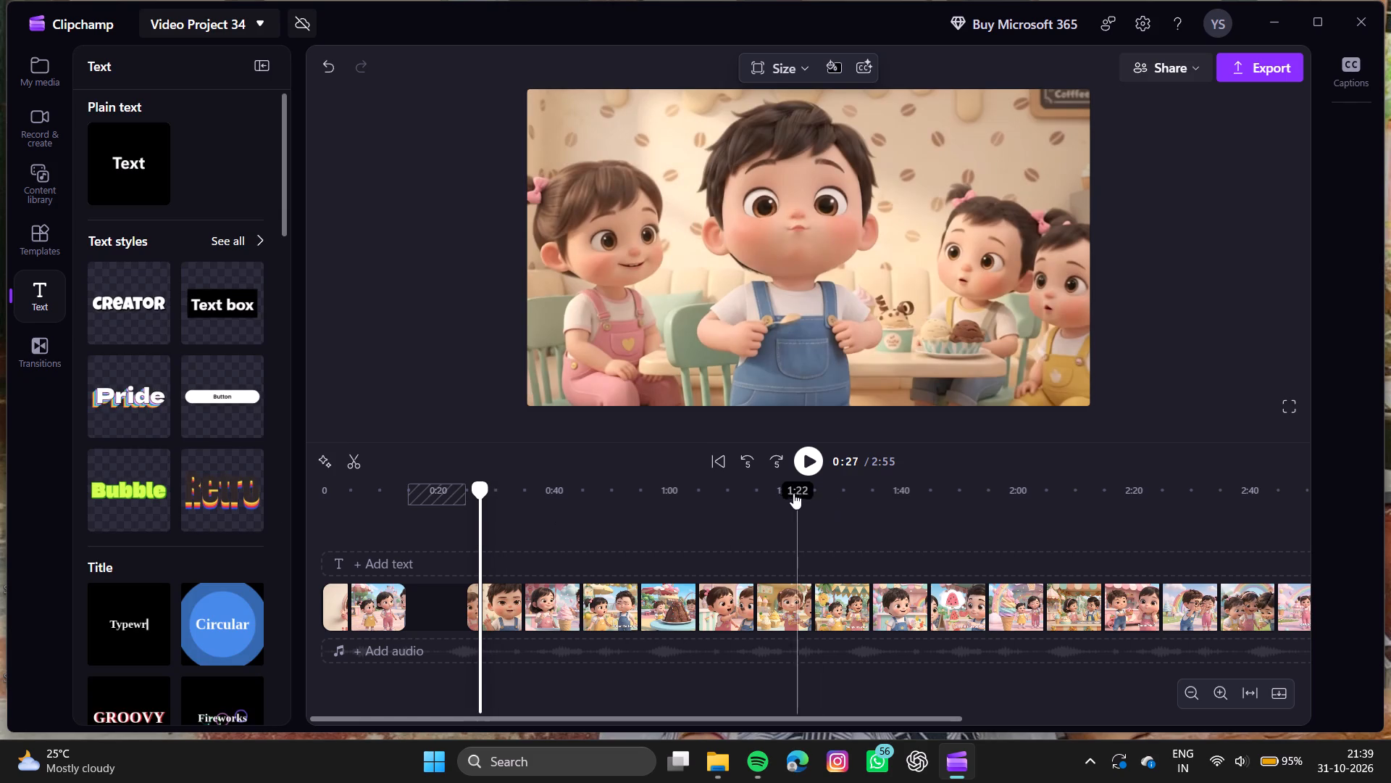
left_click(810, 474)
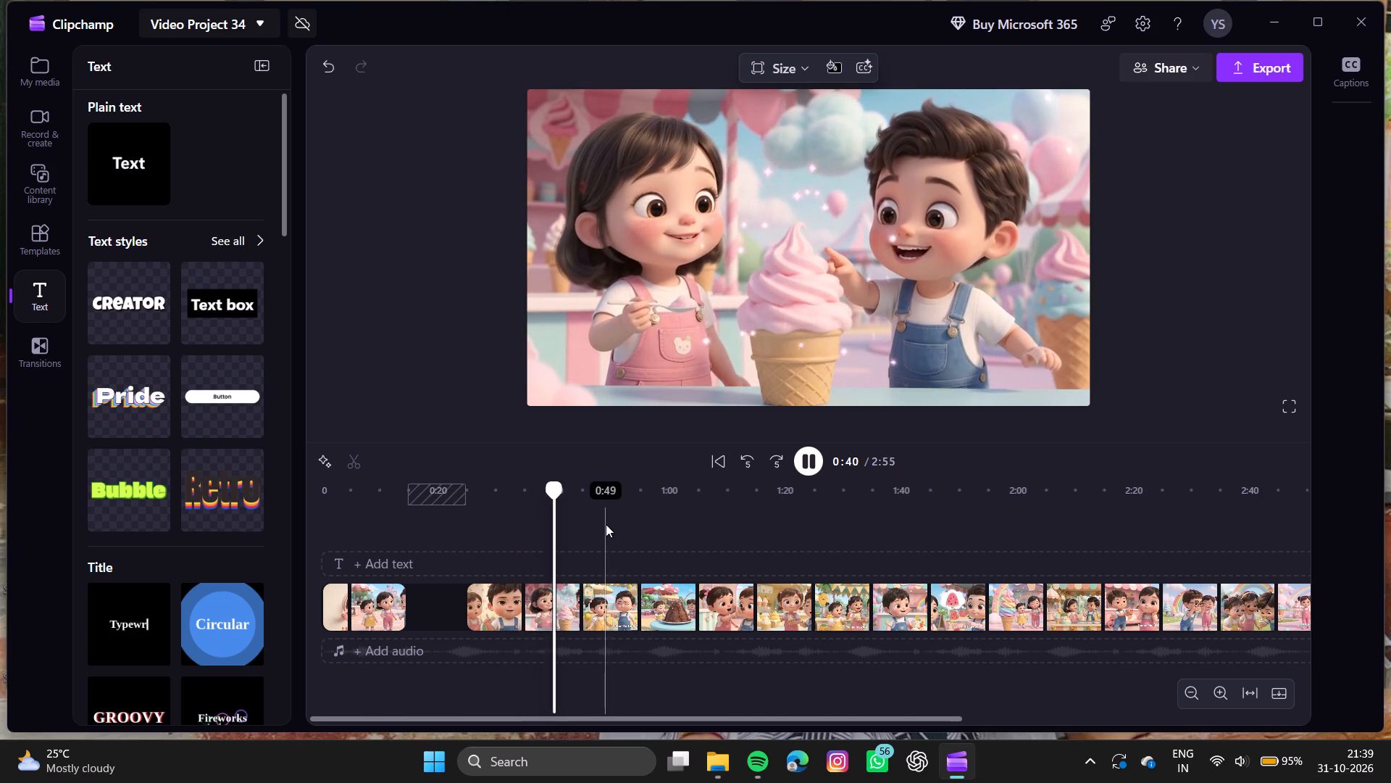
left_click(606, 524)
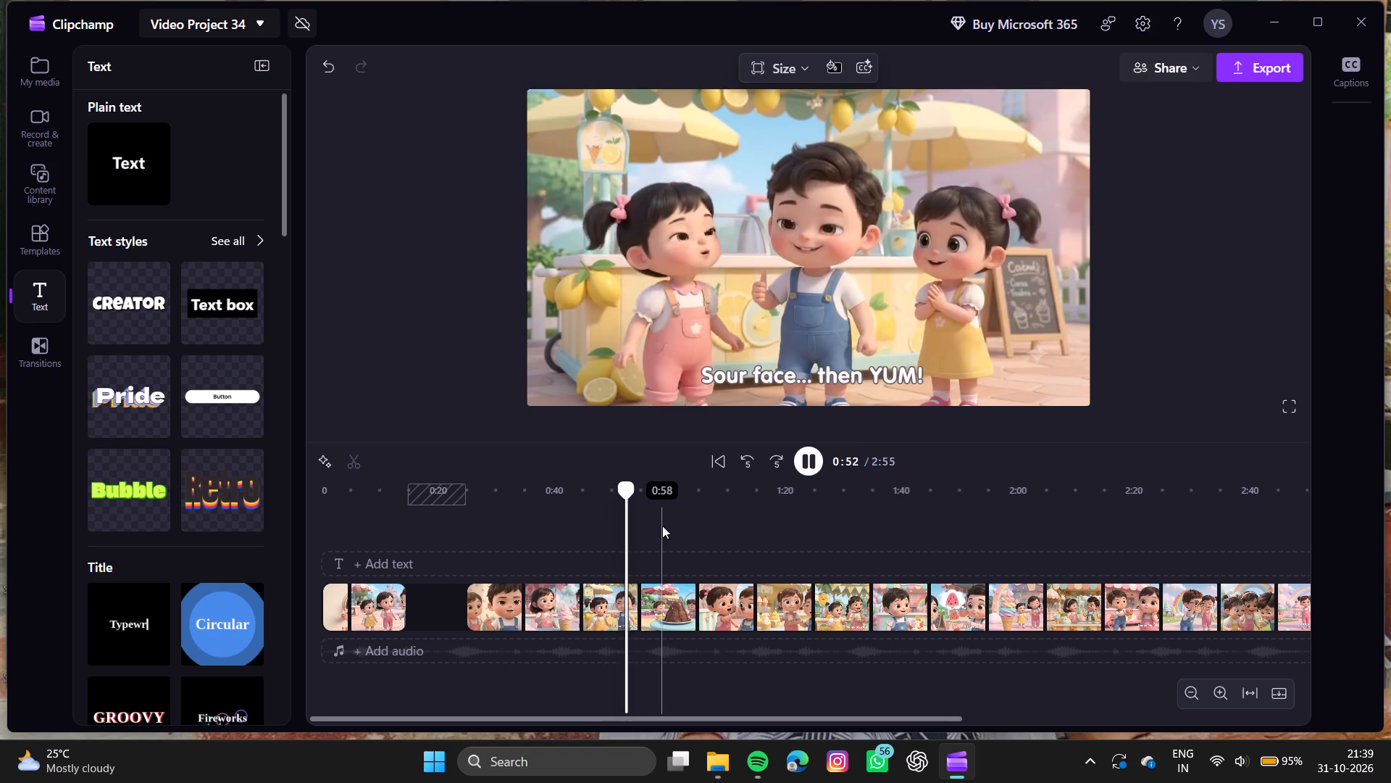
left_click(662, 526)
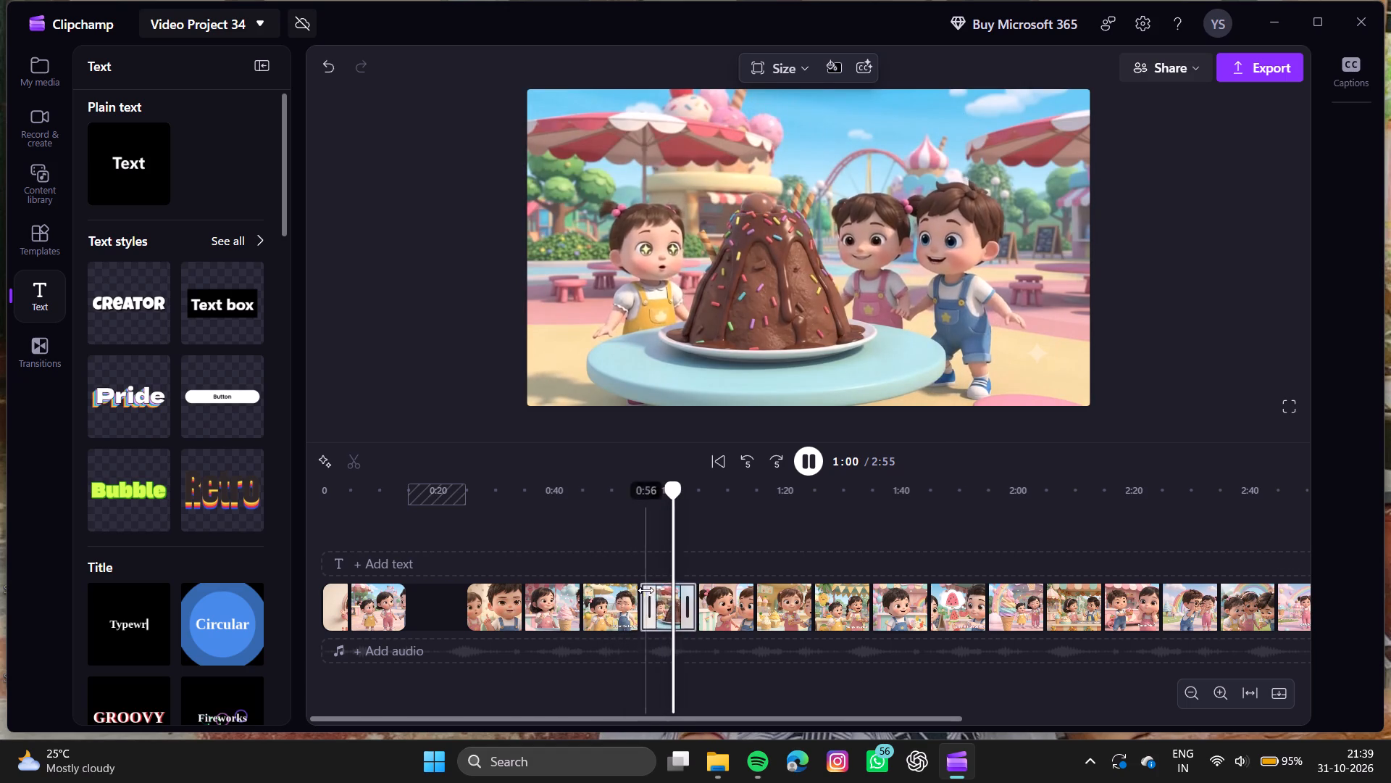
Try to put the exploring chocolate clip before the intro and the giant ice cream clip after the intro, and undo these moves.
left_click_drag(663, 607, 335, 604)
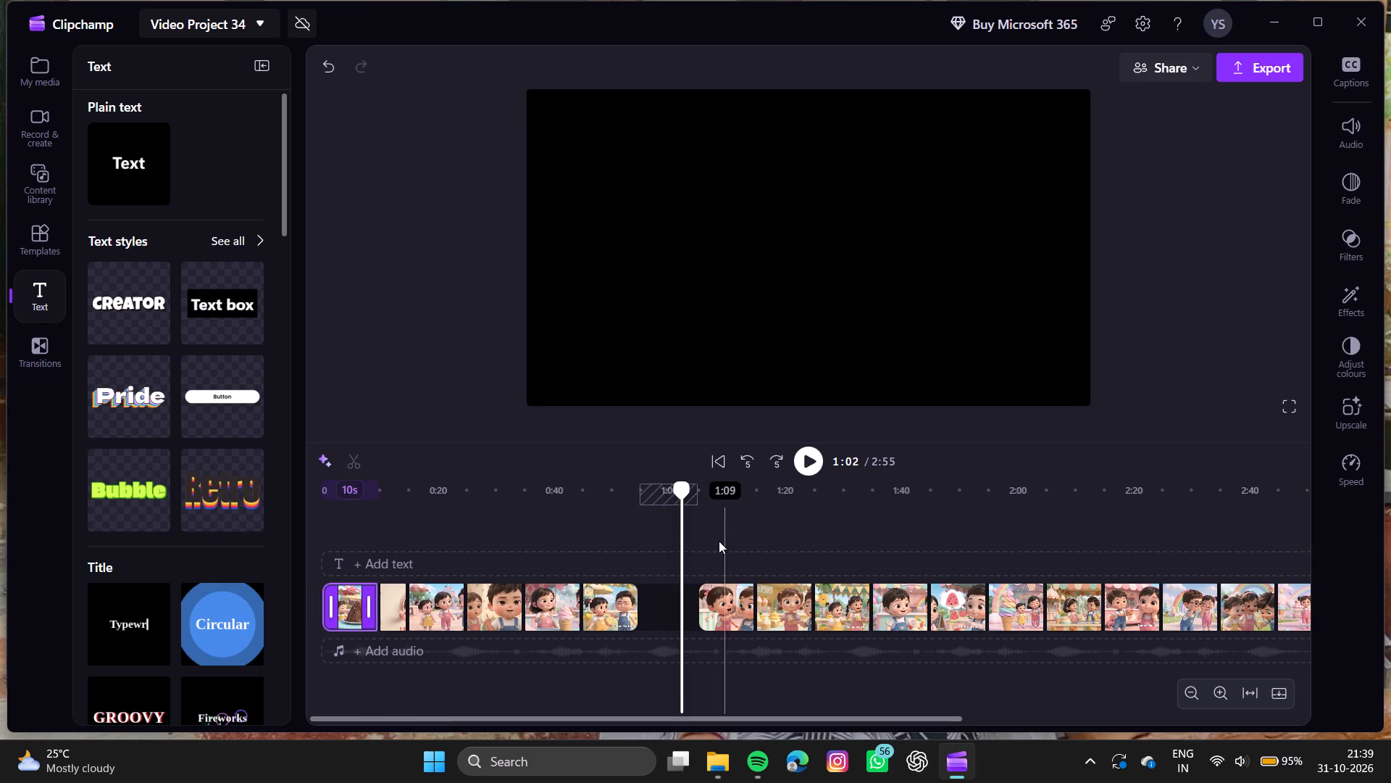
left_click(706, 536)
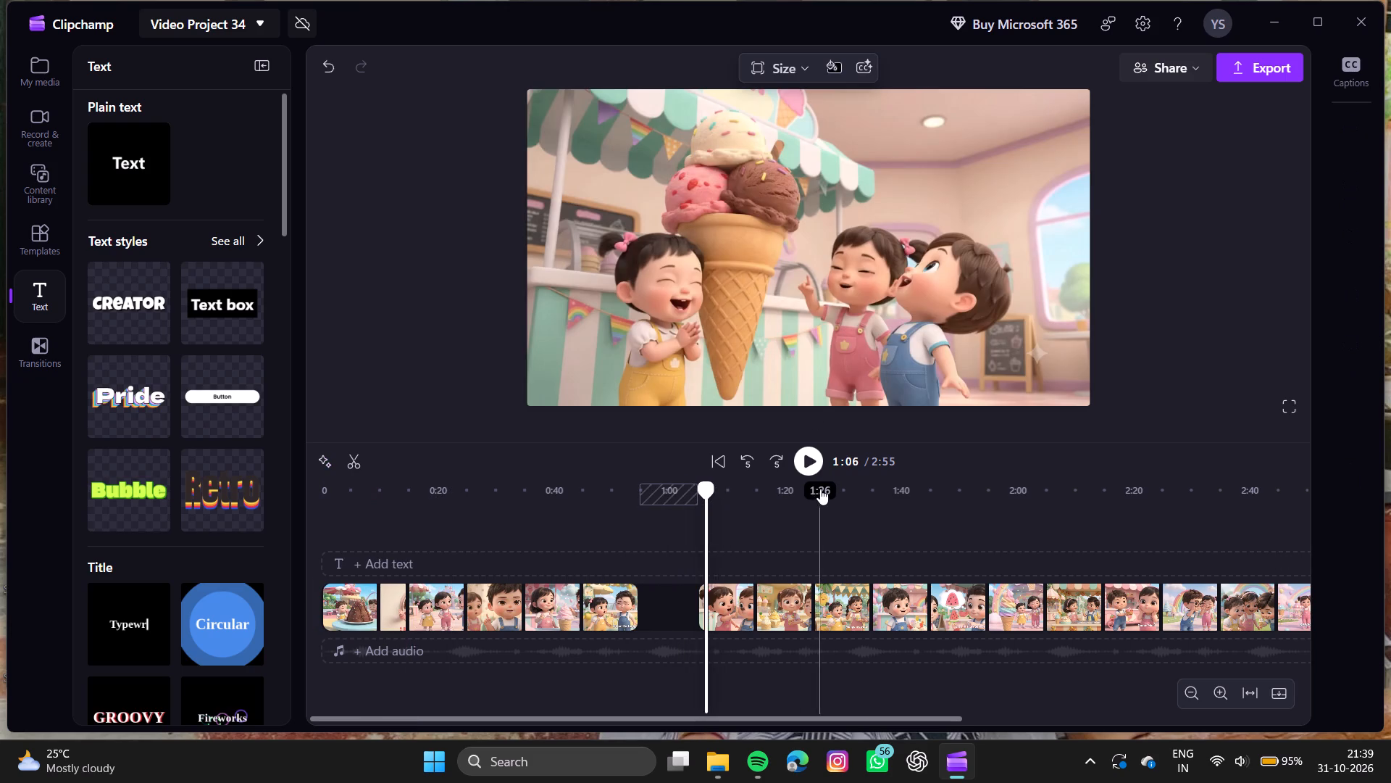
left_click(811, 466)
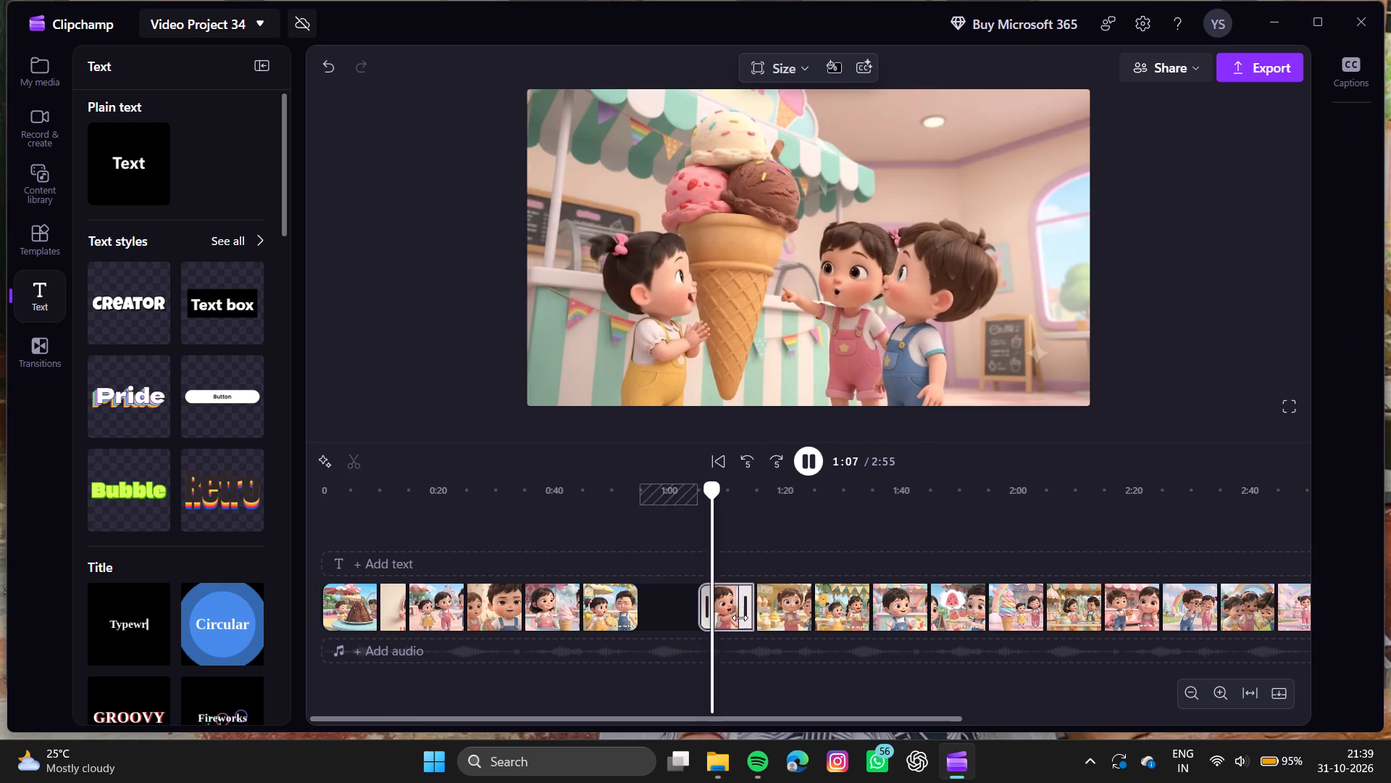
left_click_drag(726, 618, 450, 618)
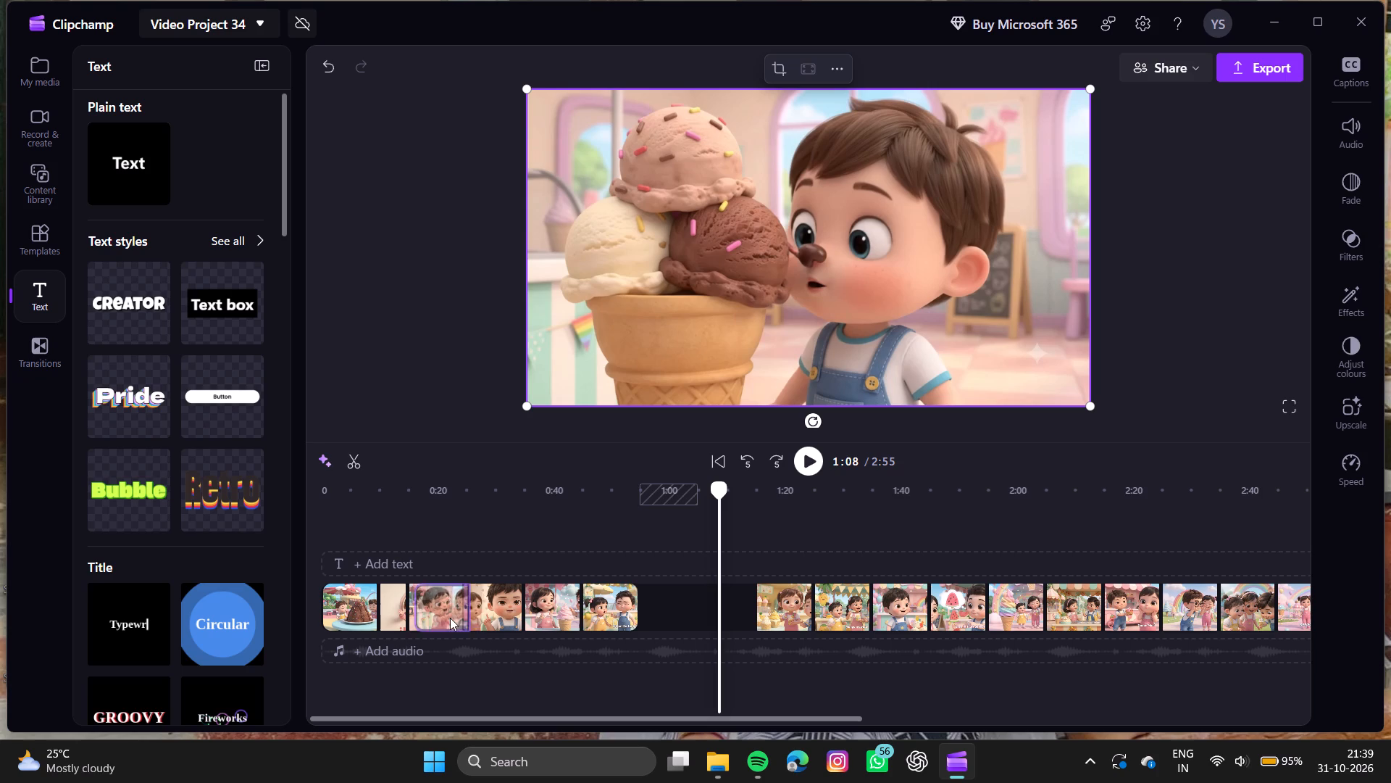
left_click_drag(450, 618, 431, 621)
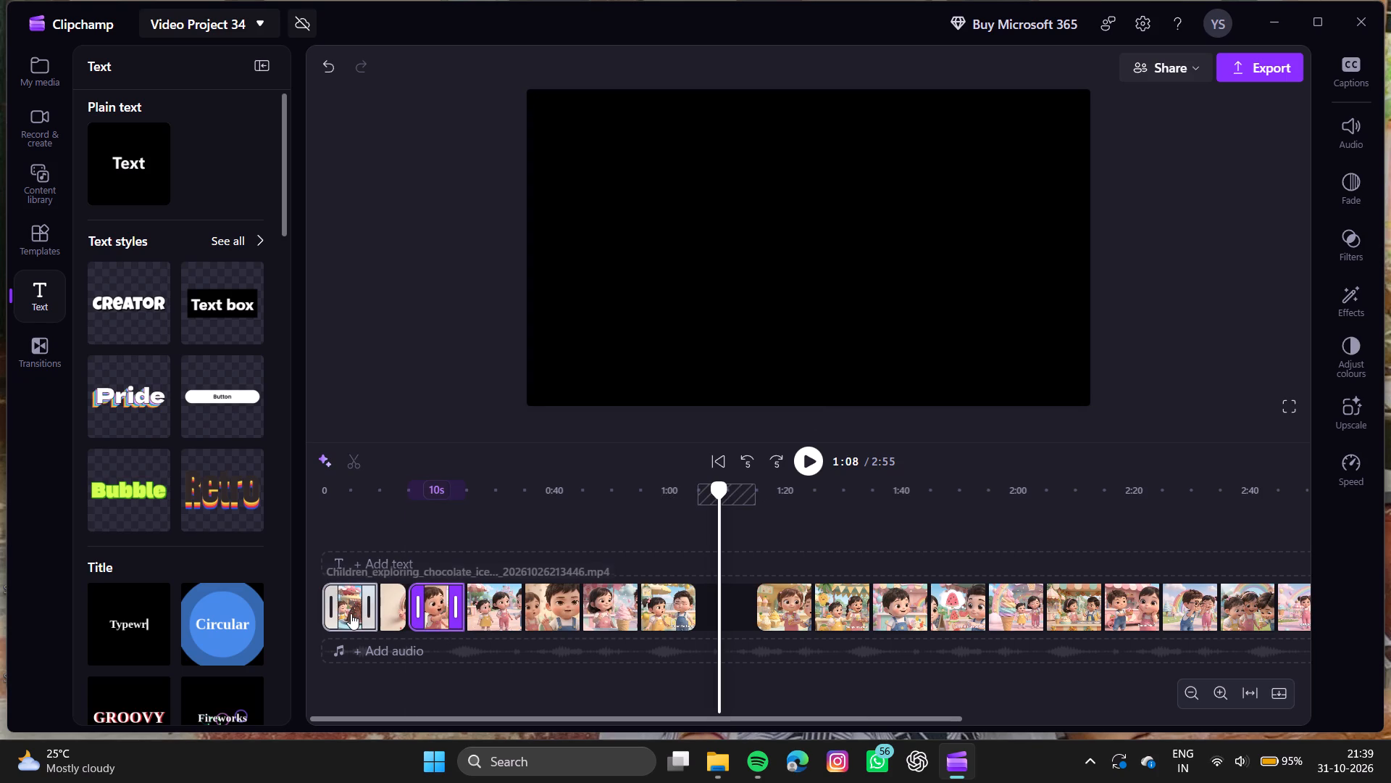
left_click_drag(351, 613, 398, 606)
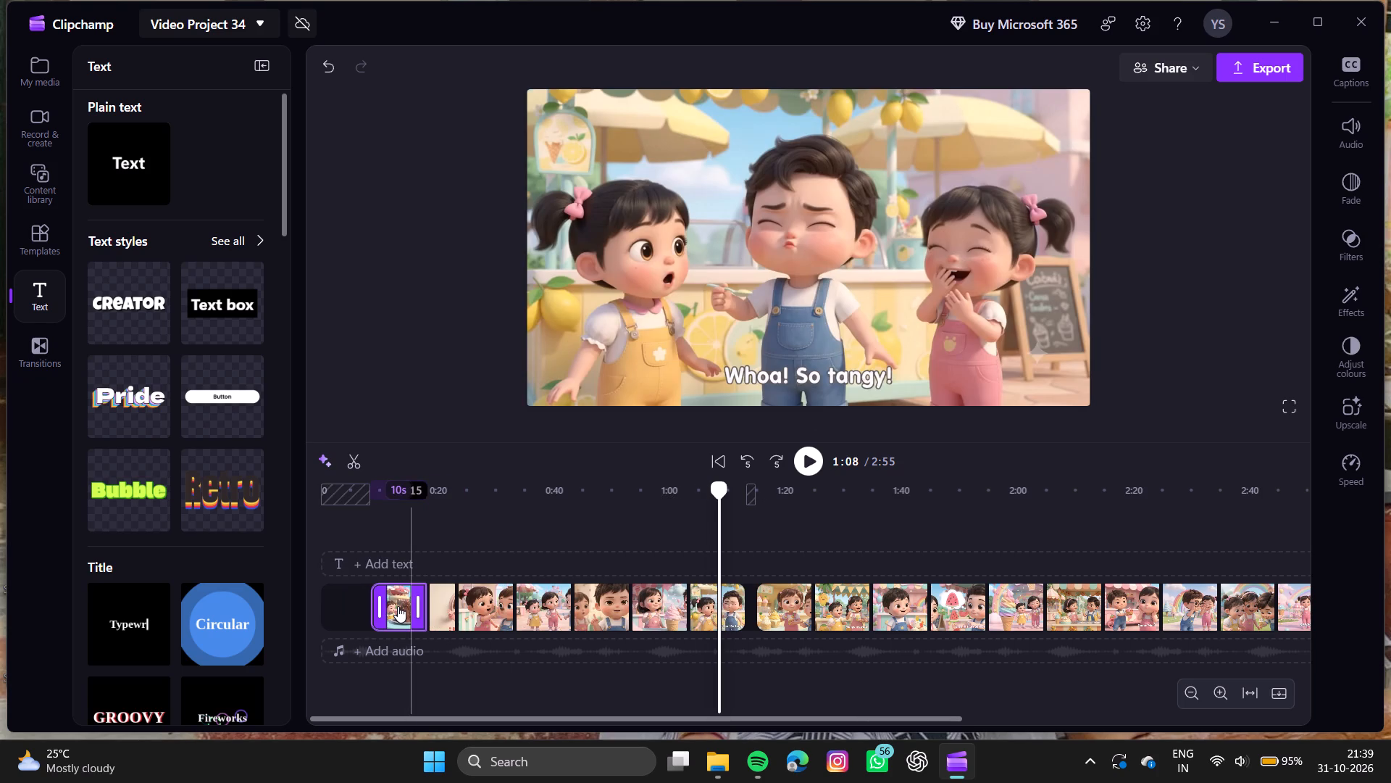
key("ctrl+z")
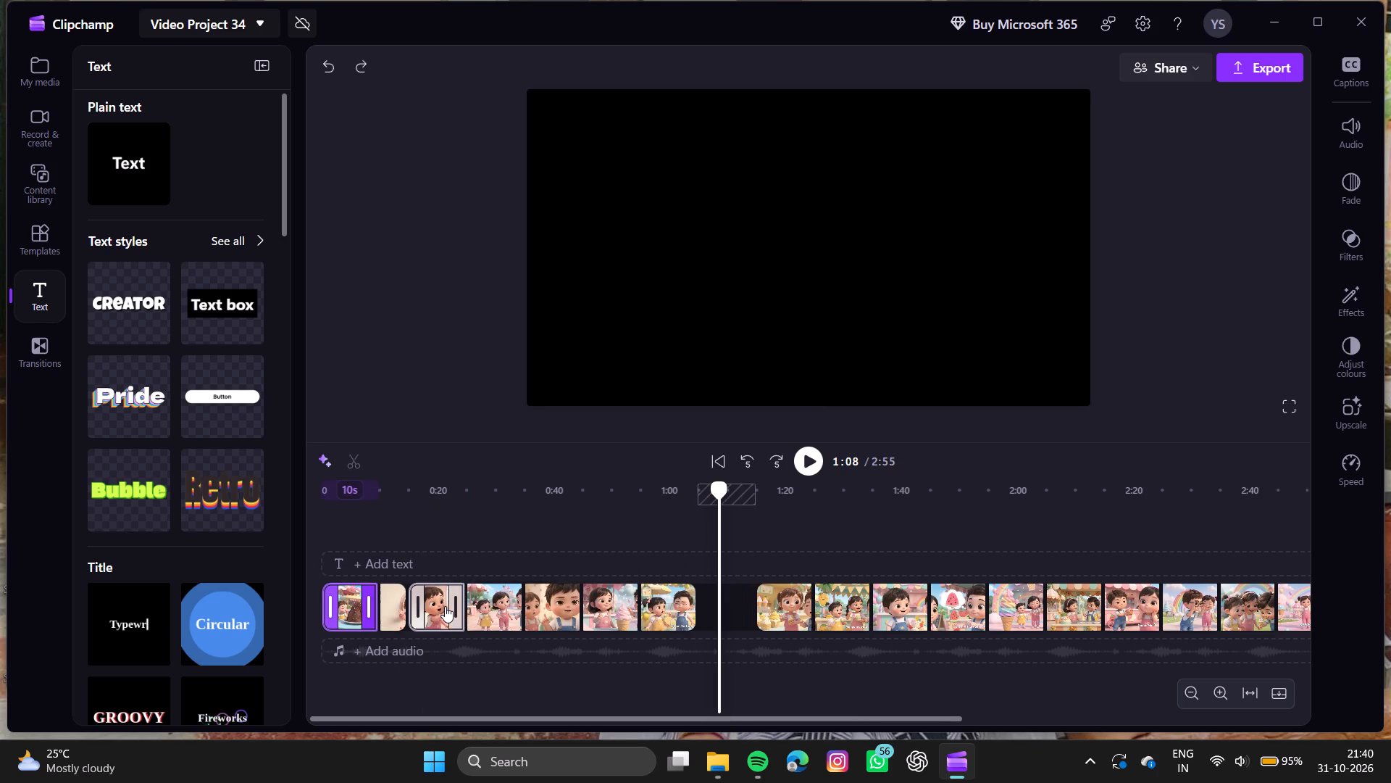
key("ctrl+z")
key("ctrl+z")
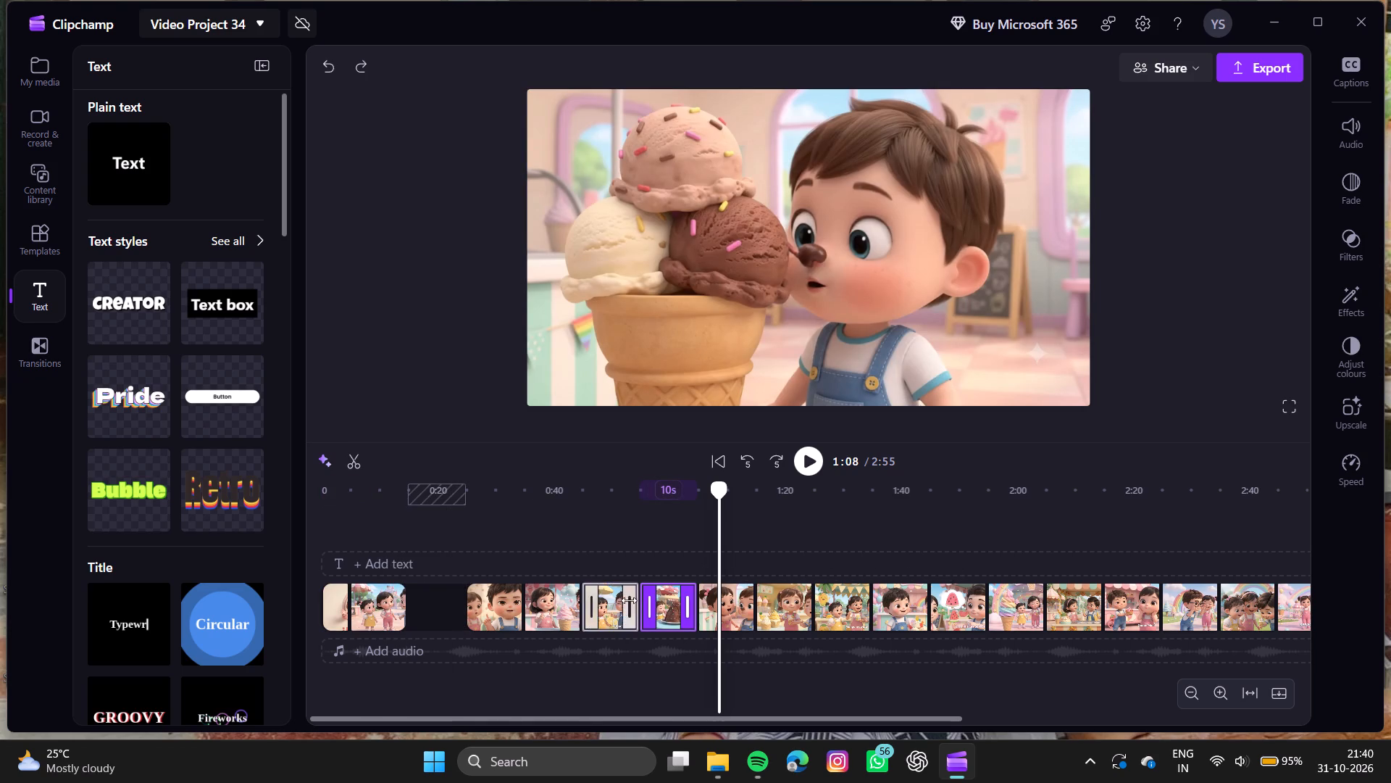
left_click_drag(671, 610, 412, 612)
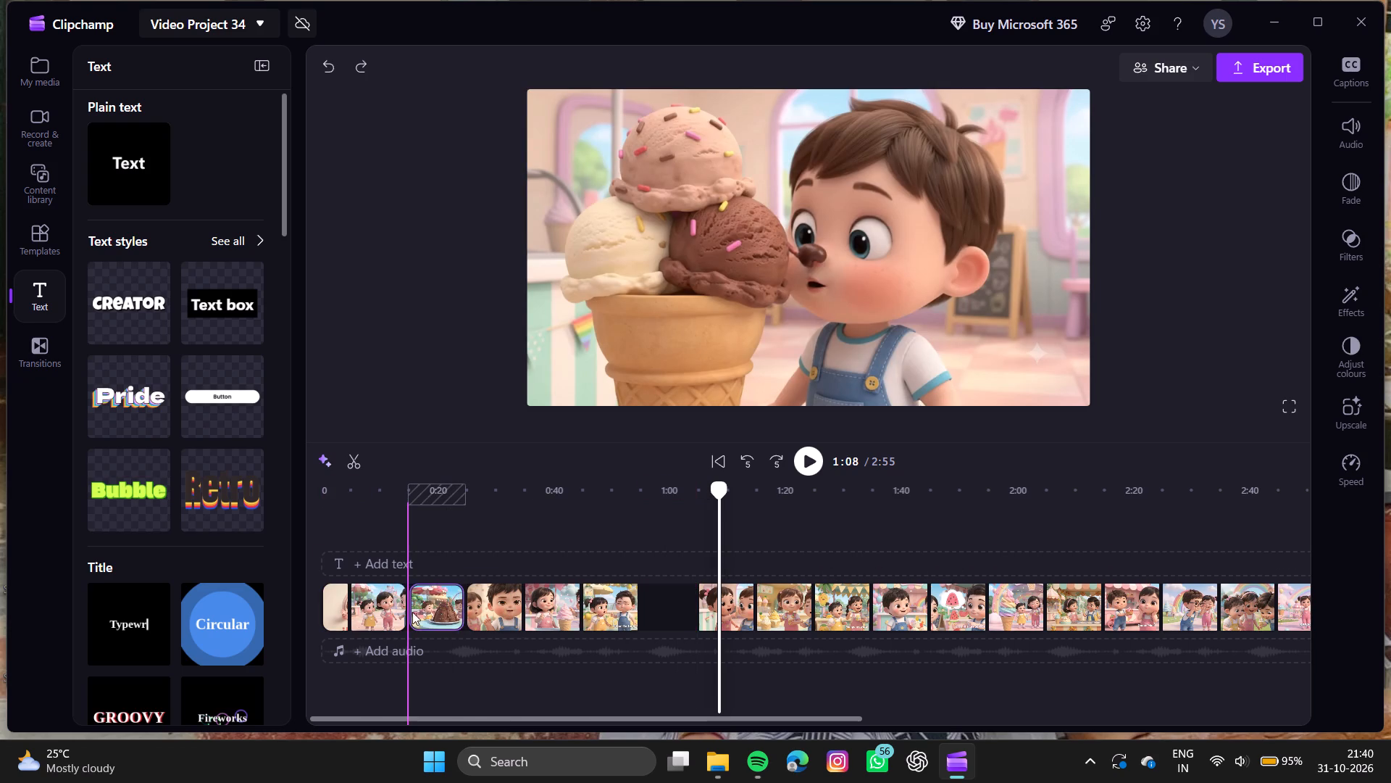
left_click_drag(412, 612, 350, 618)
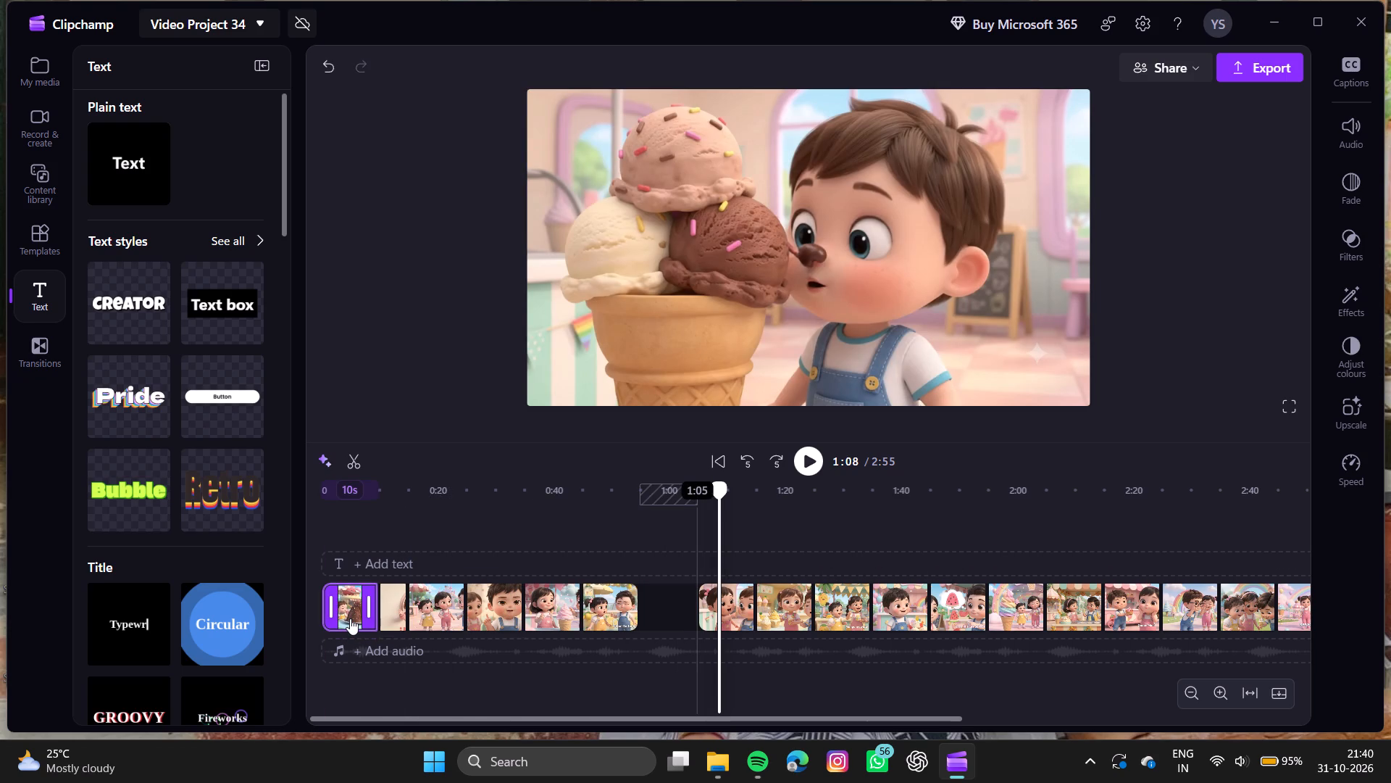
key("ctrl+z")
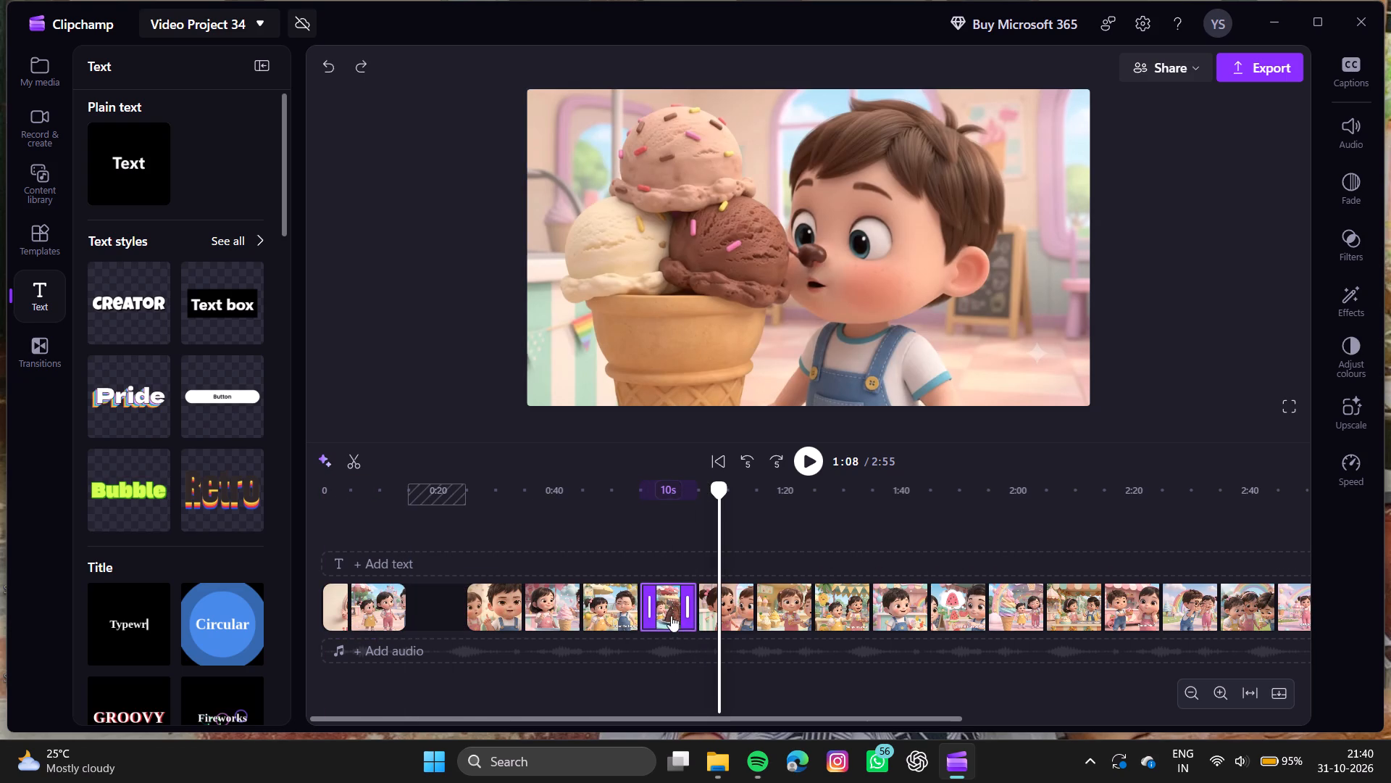
Move the exploring chocolate clip directly after the intro, followed by the Children_reacting_to_giant_ice clip.
left_click_drag(671, 616, 359, 620)
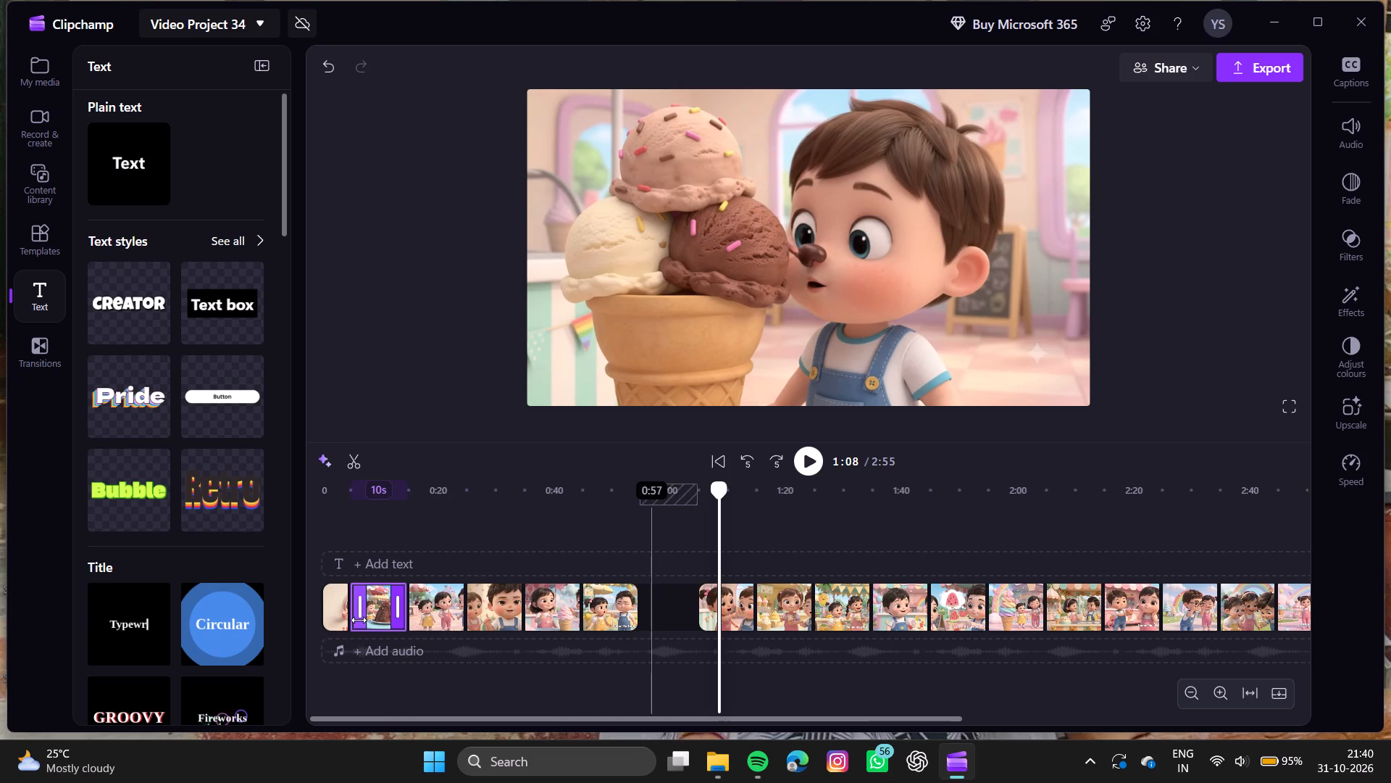
left_click_drag(723, 611, 673, 628)
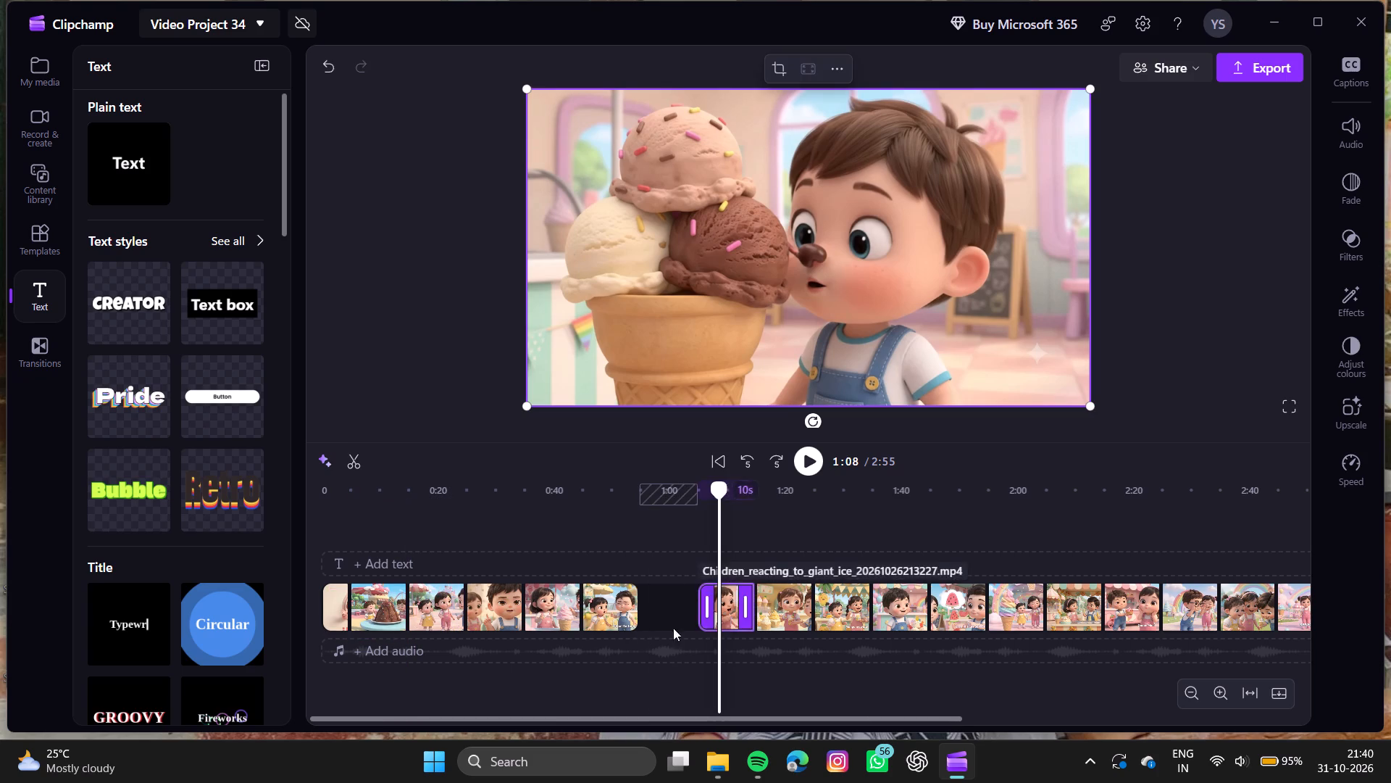
left_click_drag(673, 628, 414, 609)
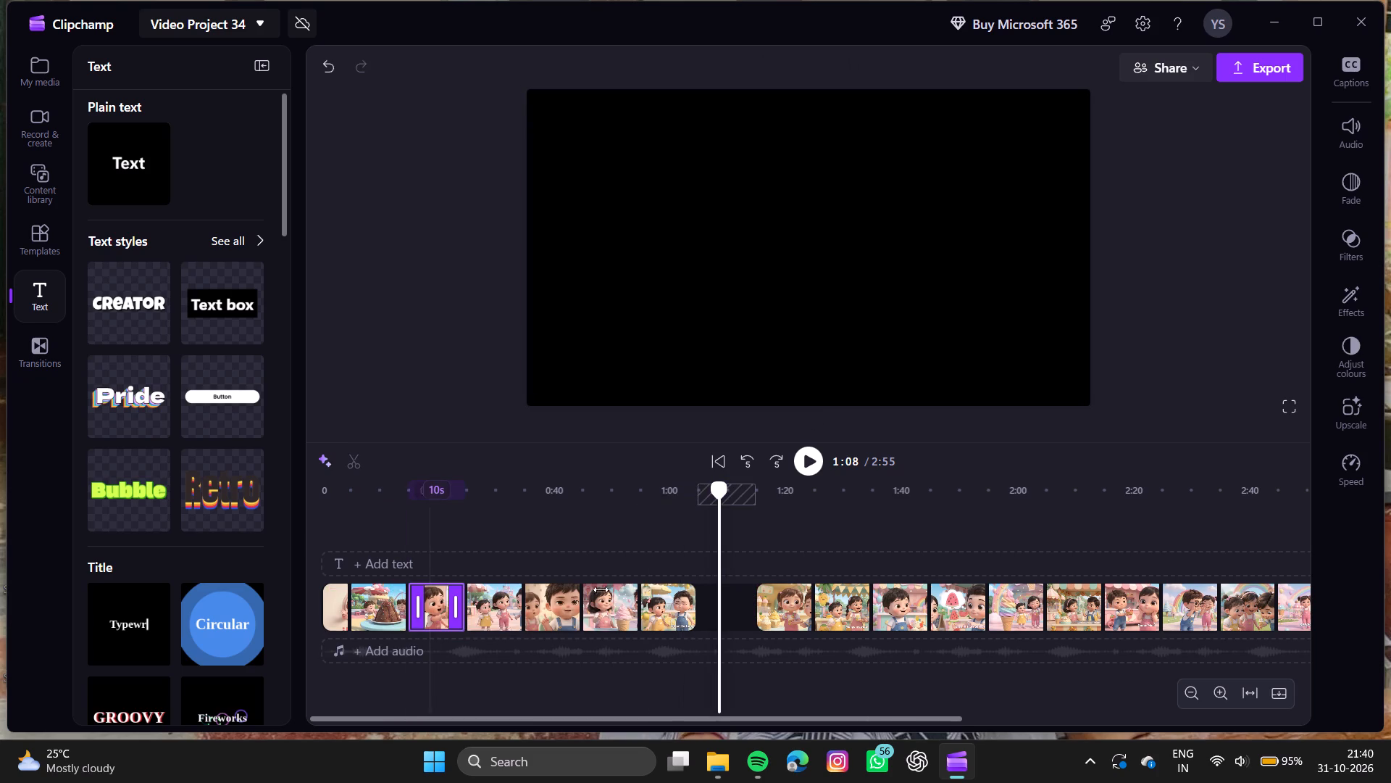
Preview the pineapple dancing clip from about 1:18 and move it directly after the giant ice cream clip.
left_click(776, 529)
left_click(776, 529)
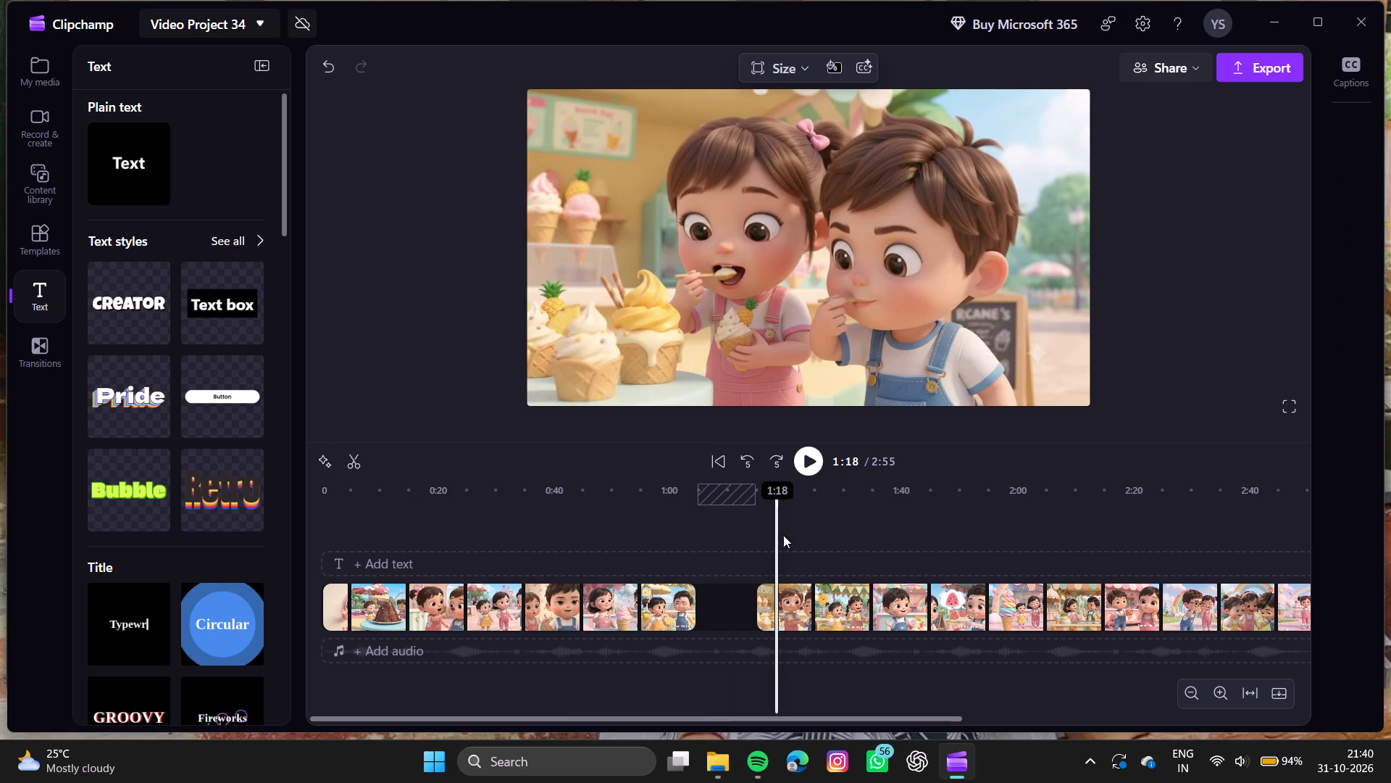
left_click(807, 464)
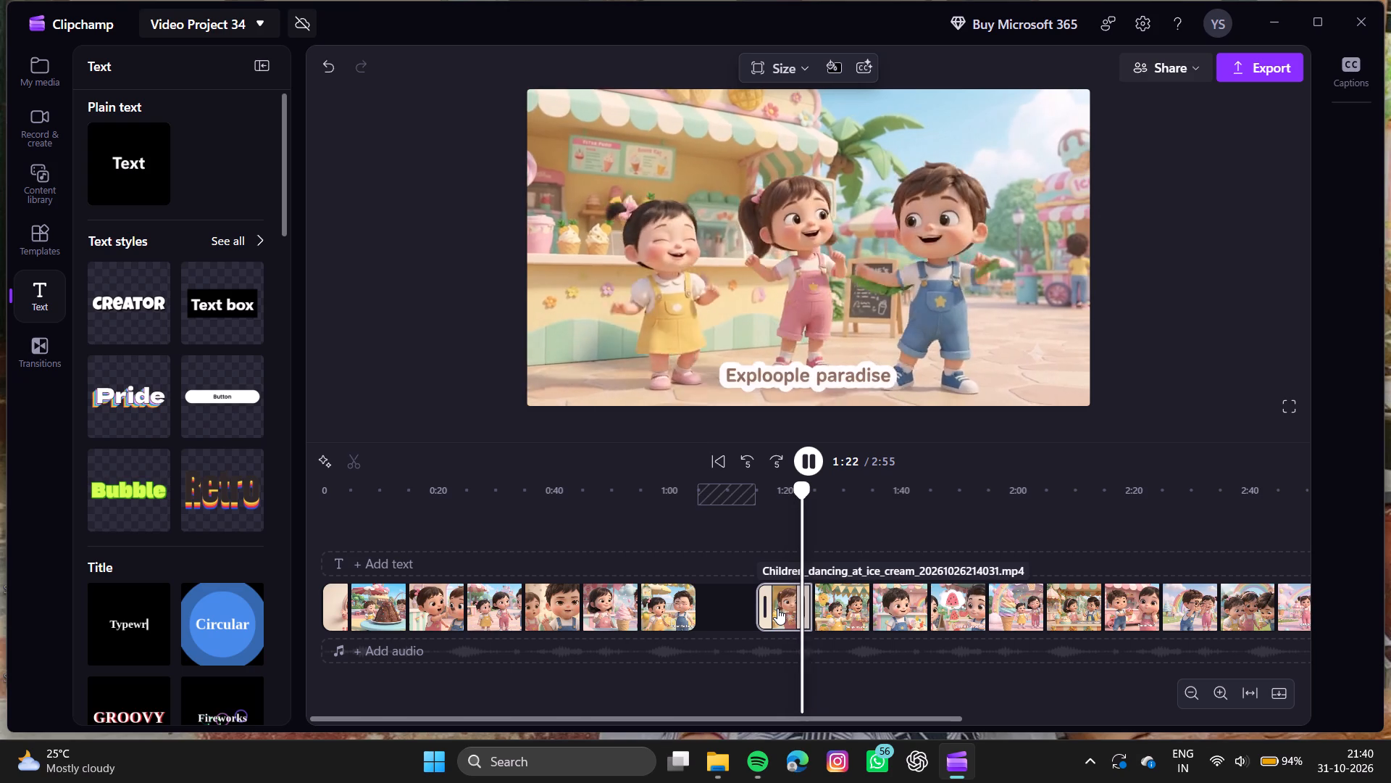
left_click_drag(777, 608, 402, 608)
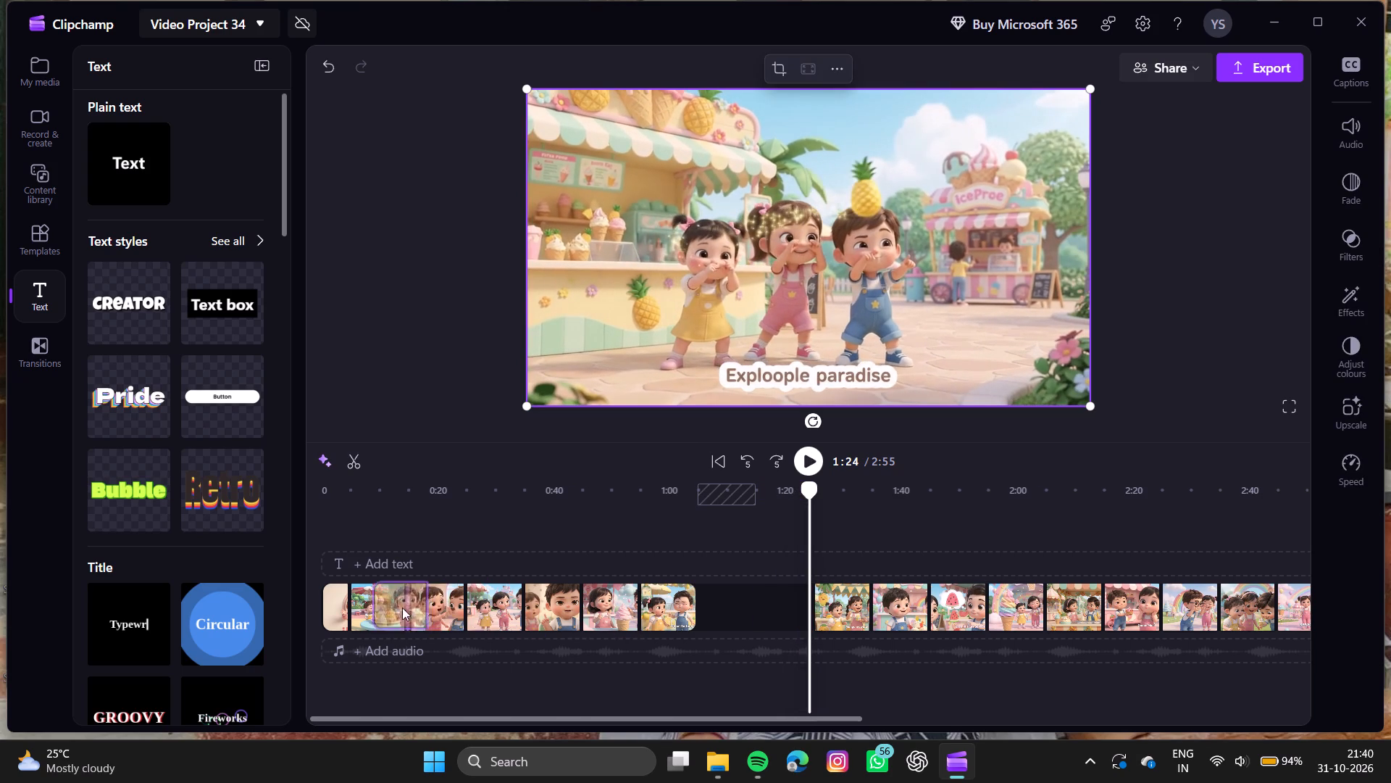
left_click_drag(402, 608, 449, 618)
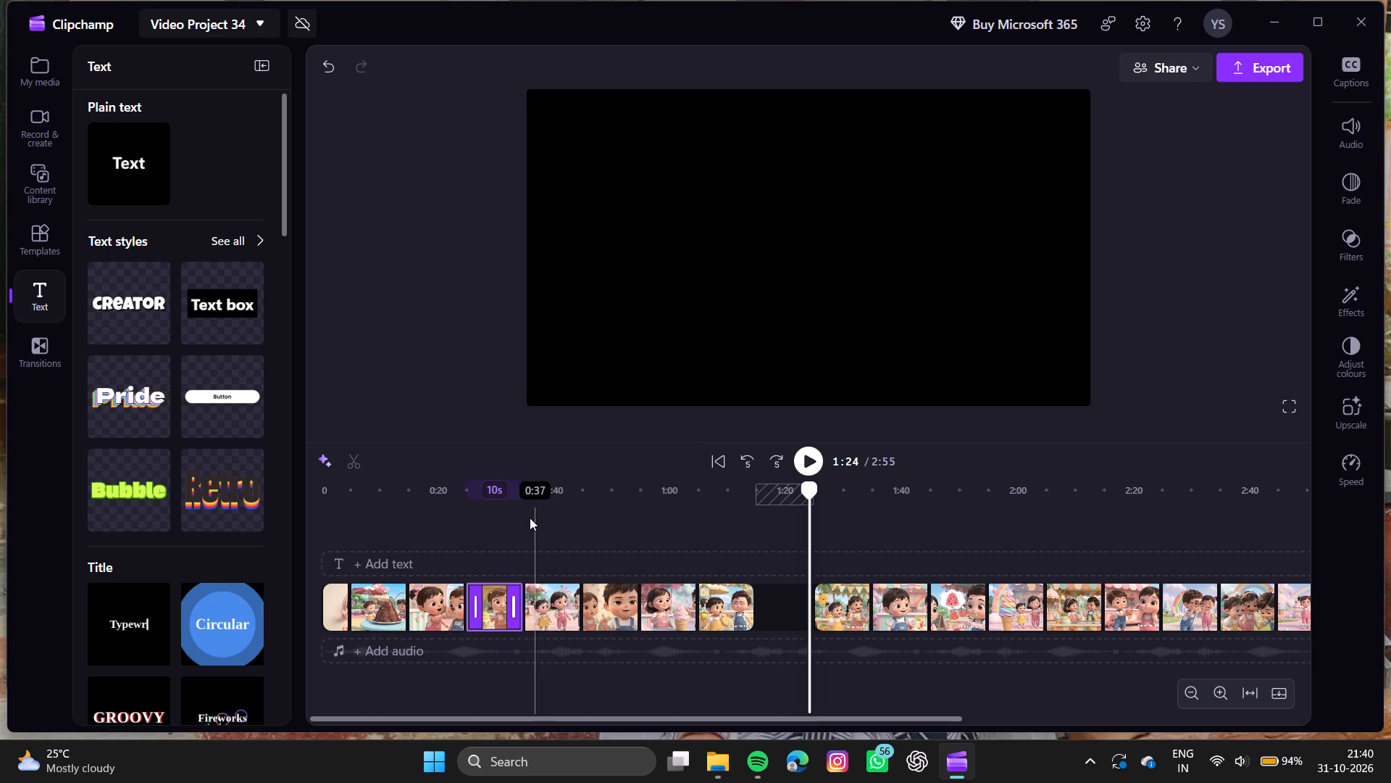
Move the children's clip starting at about 1:25 between the giant ice cream clip and the pineapple dancing clip.
left_click(530, 517)
left_click(553, 518)
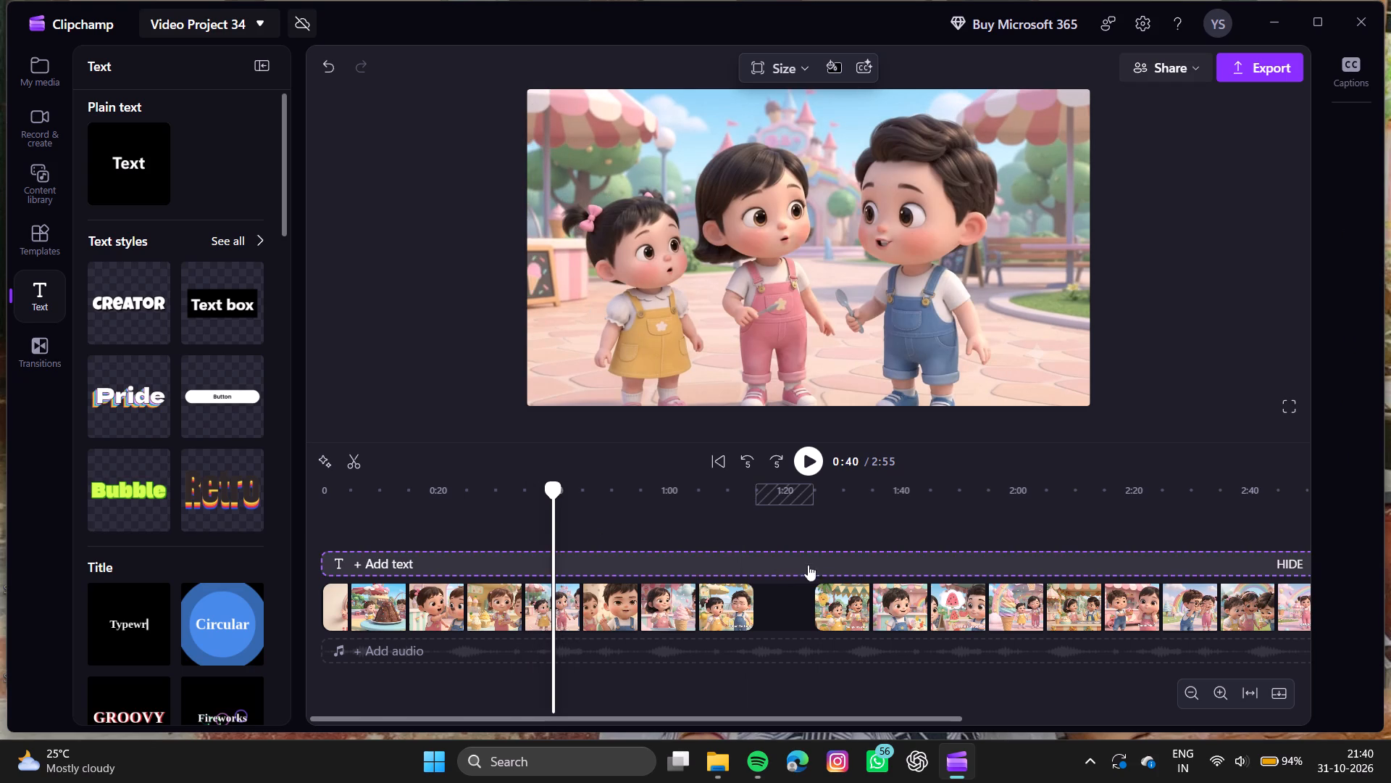
left_click_drag(844, 605, 461, 606)
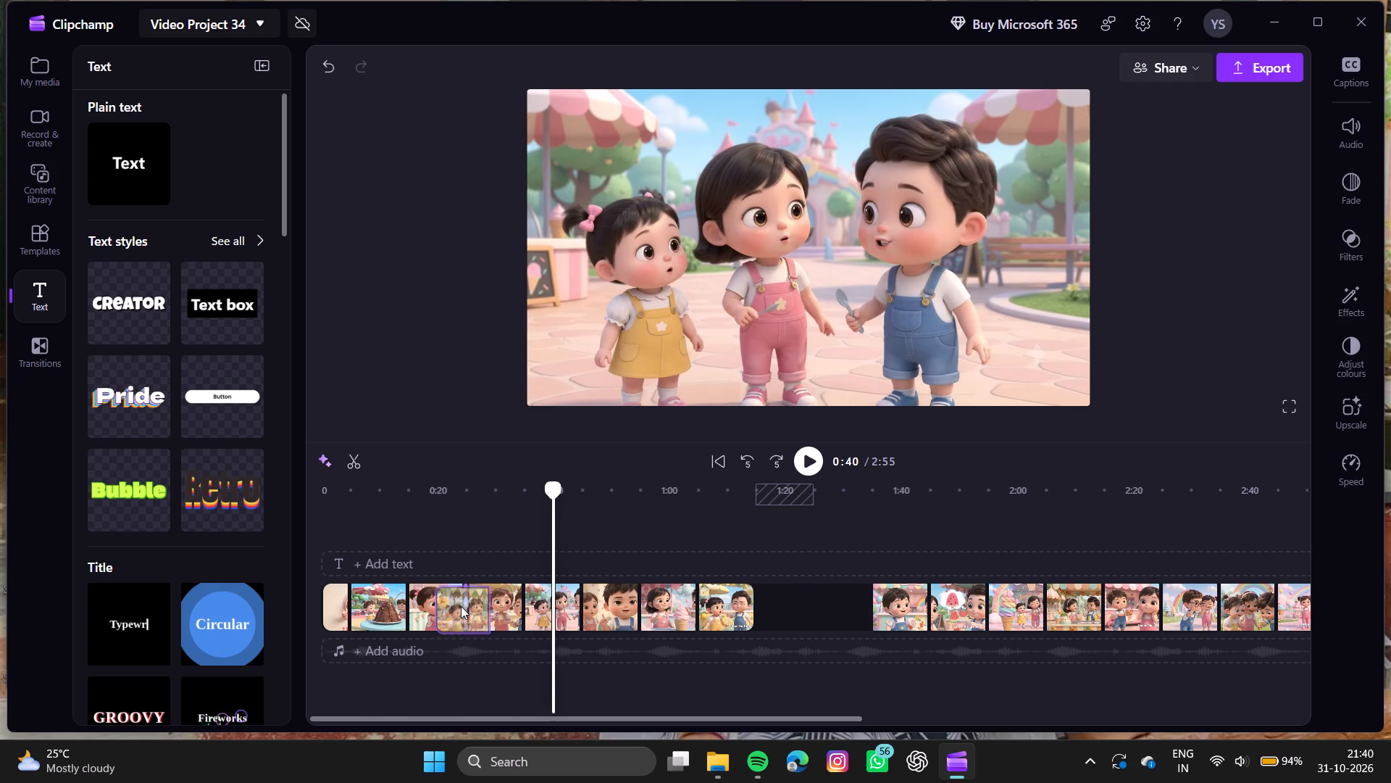
left_click_drag(461, 606, 459, 605)
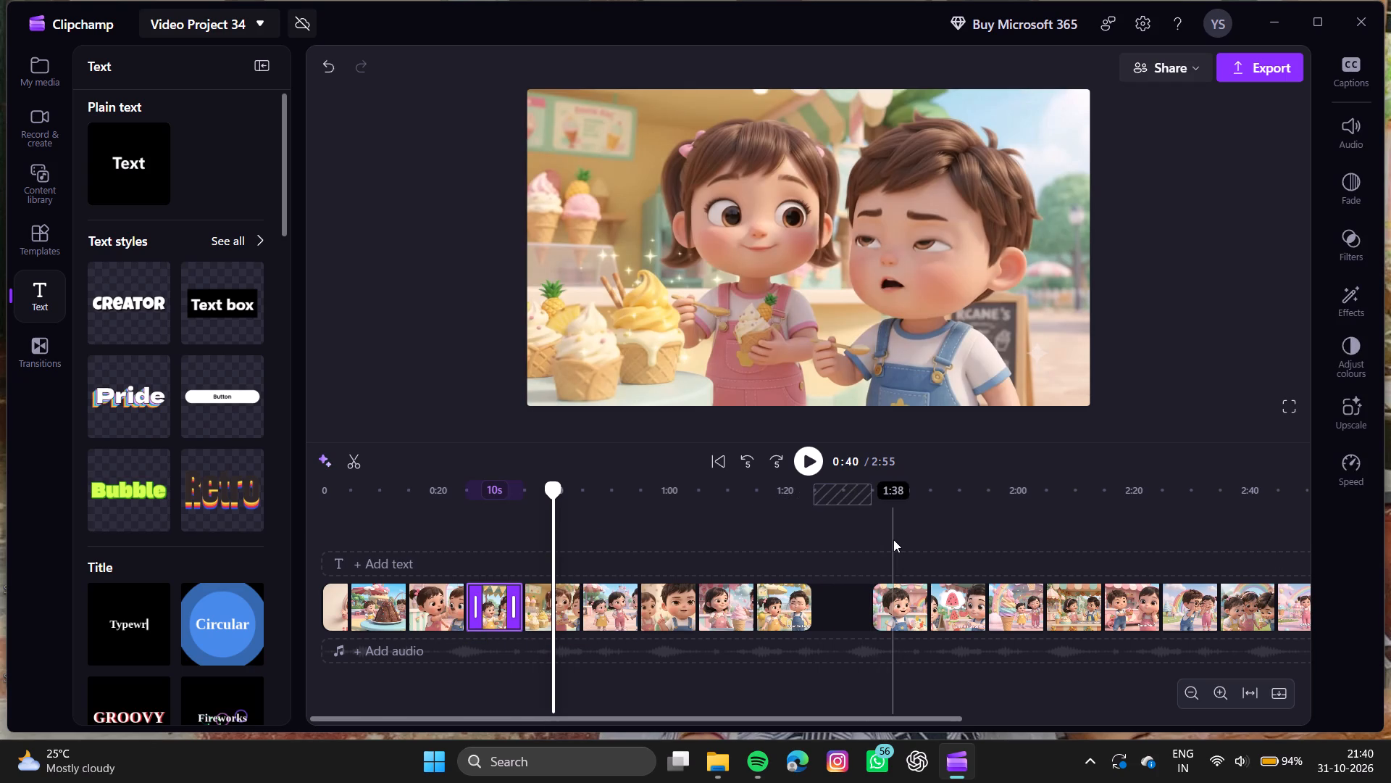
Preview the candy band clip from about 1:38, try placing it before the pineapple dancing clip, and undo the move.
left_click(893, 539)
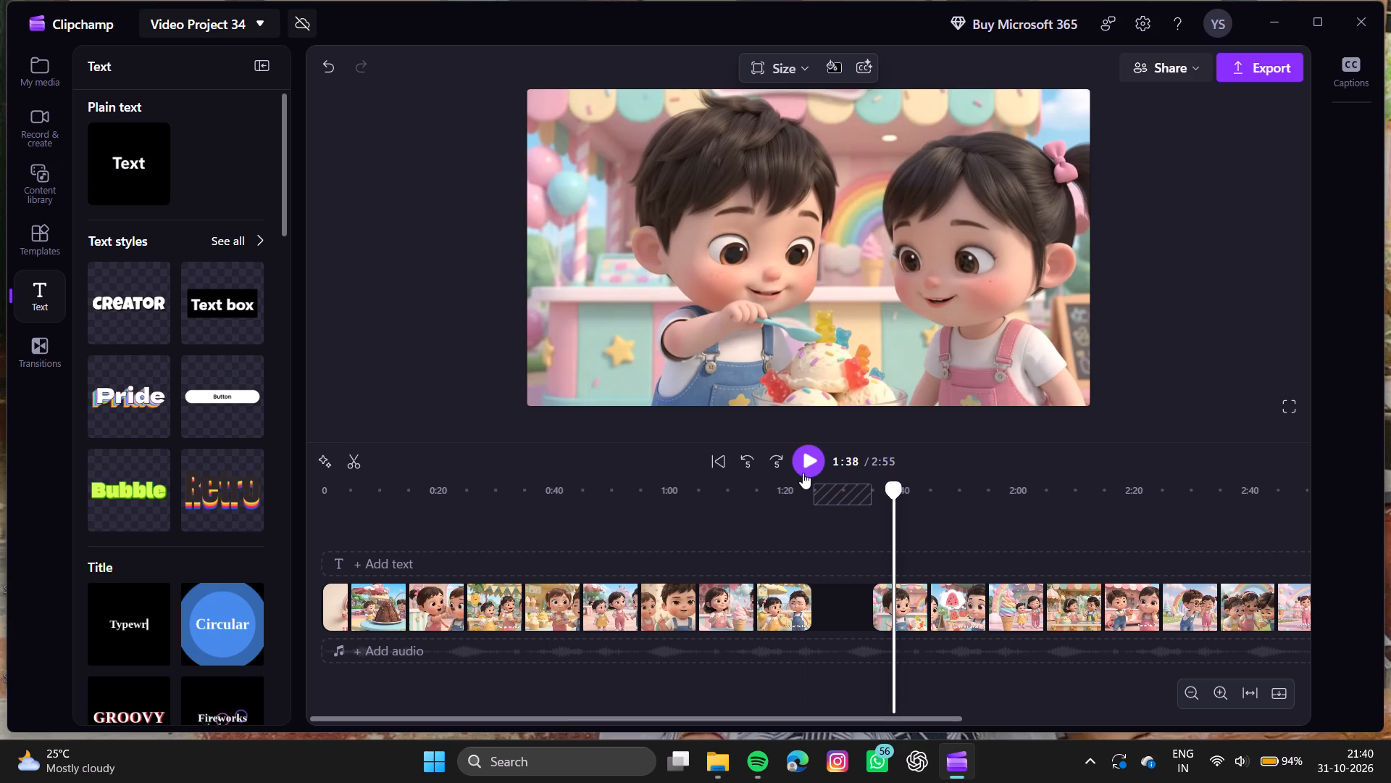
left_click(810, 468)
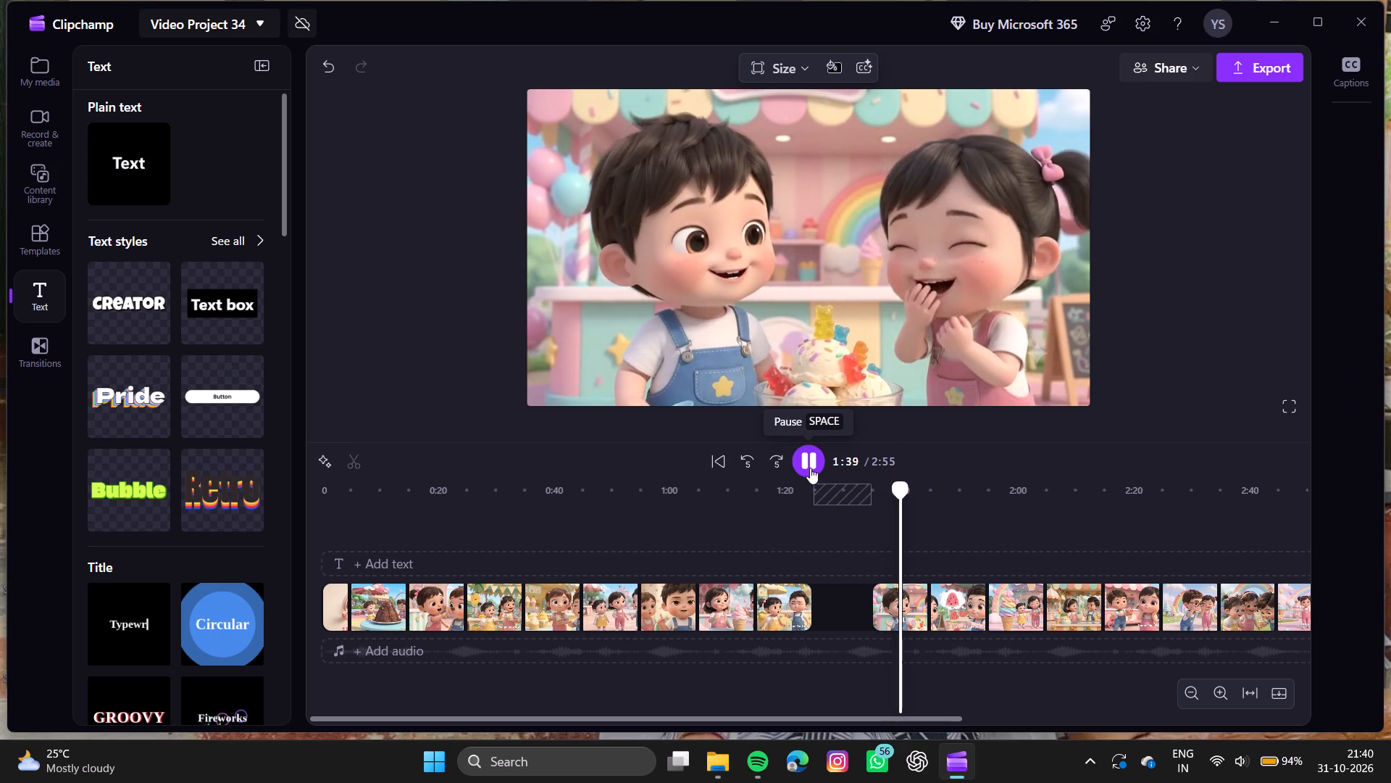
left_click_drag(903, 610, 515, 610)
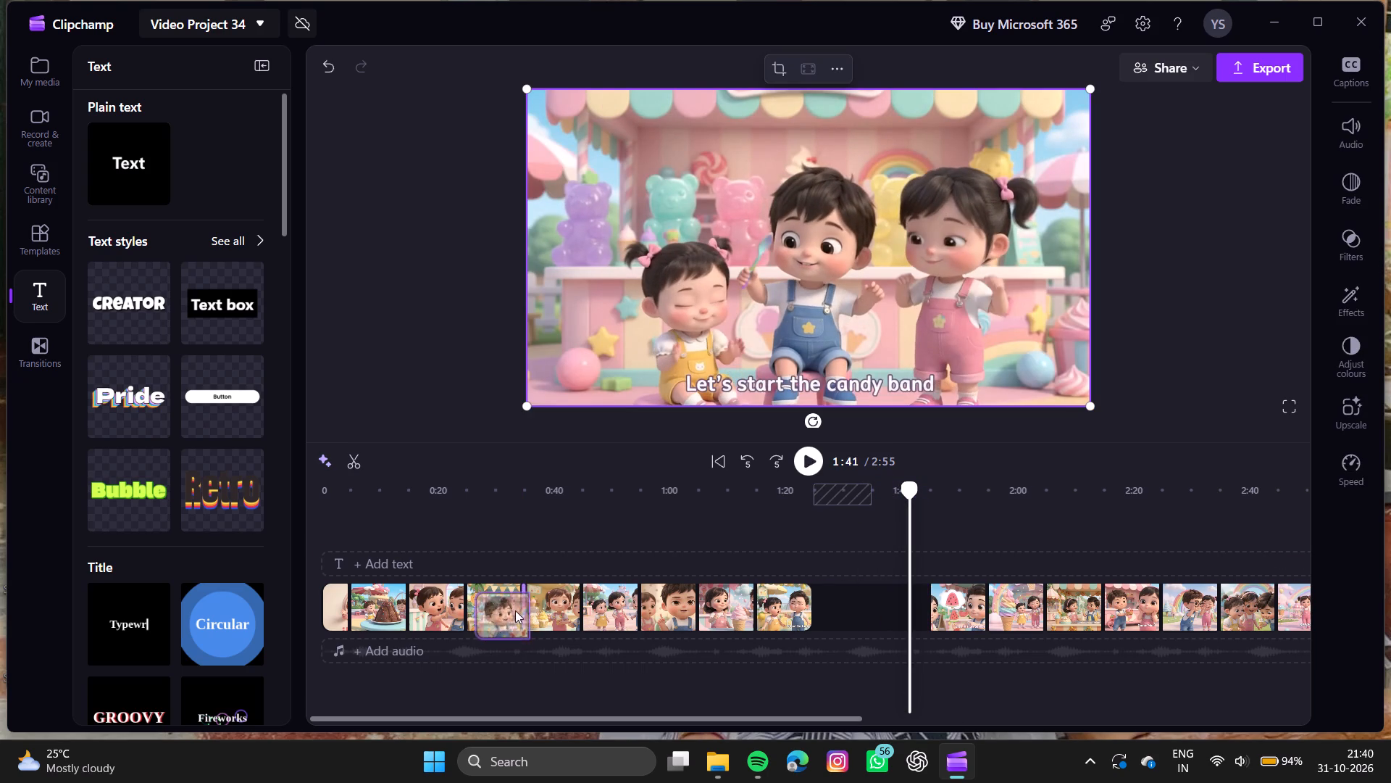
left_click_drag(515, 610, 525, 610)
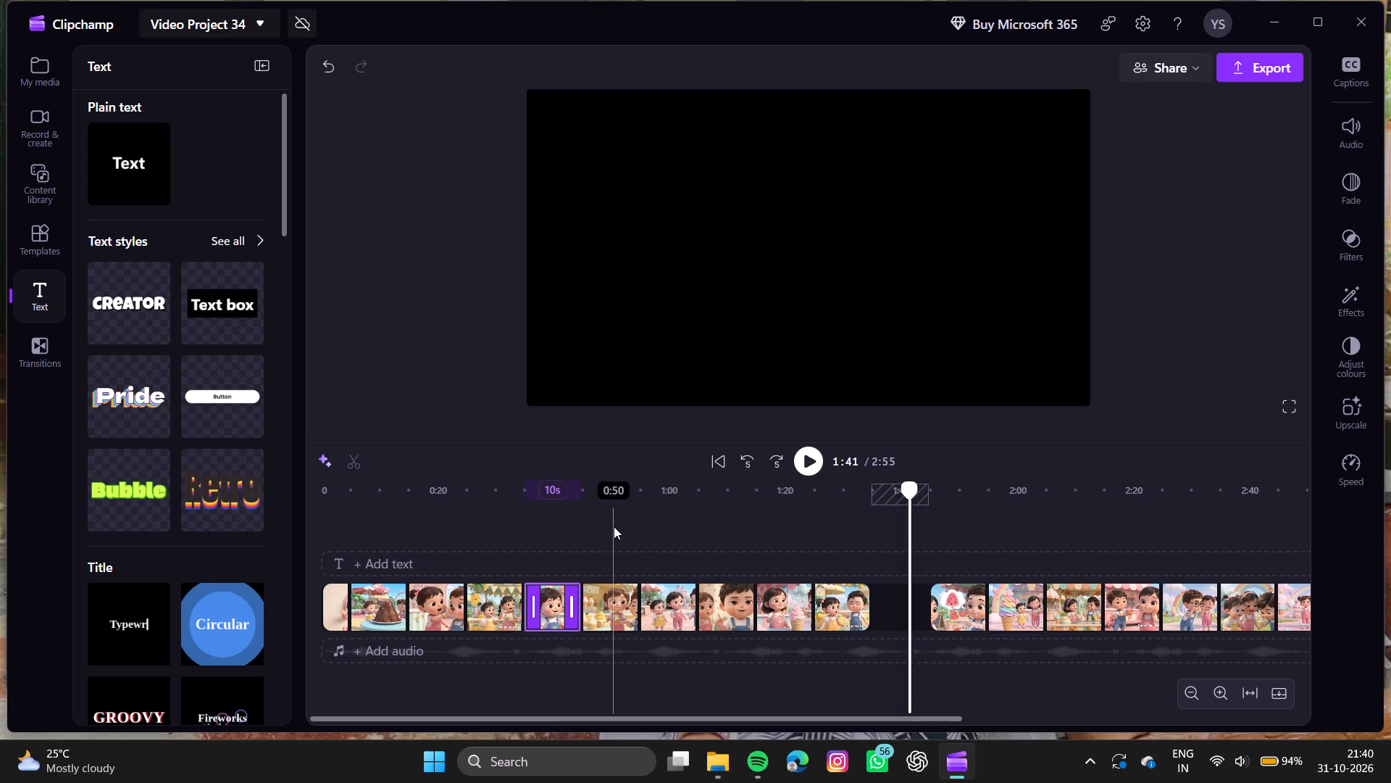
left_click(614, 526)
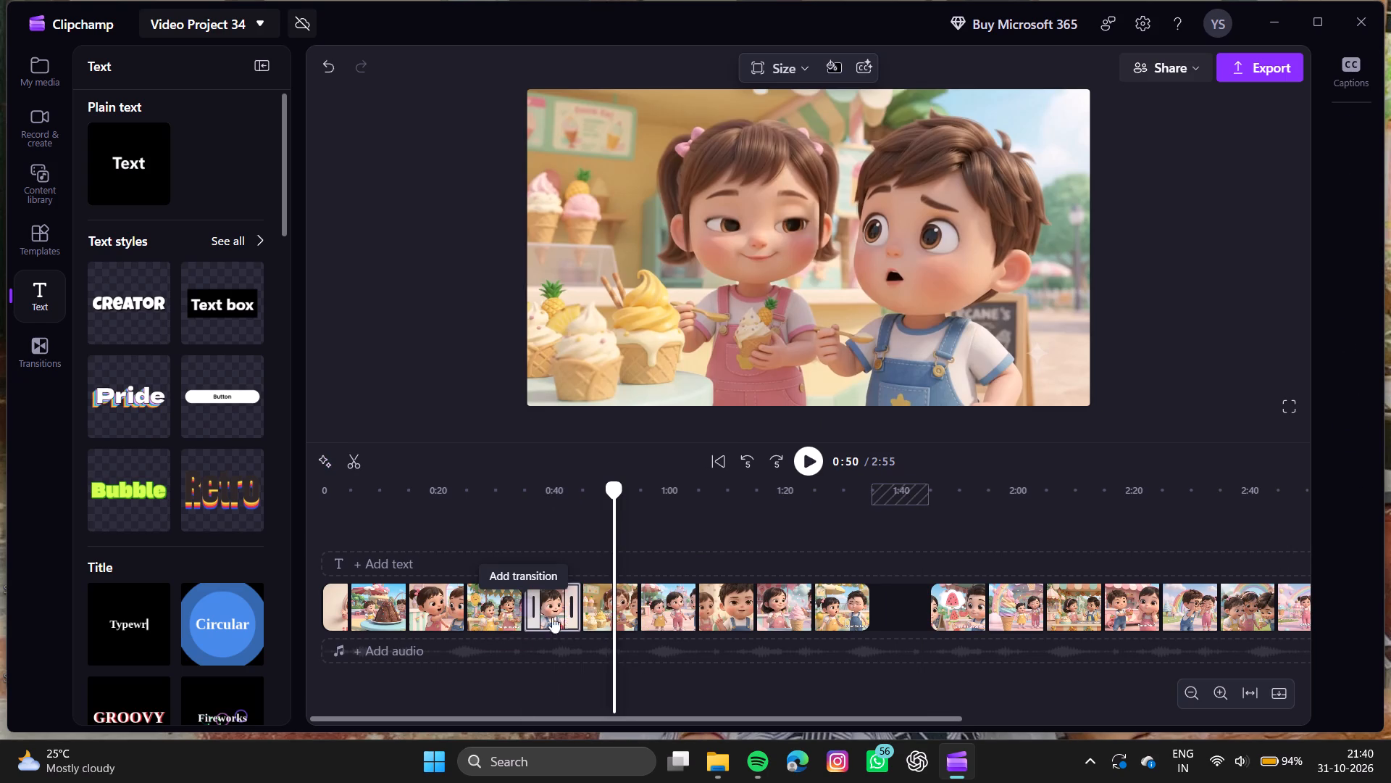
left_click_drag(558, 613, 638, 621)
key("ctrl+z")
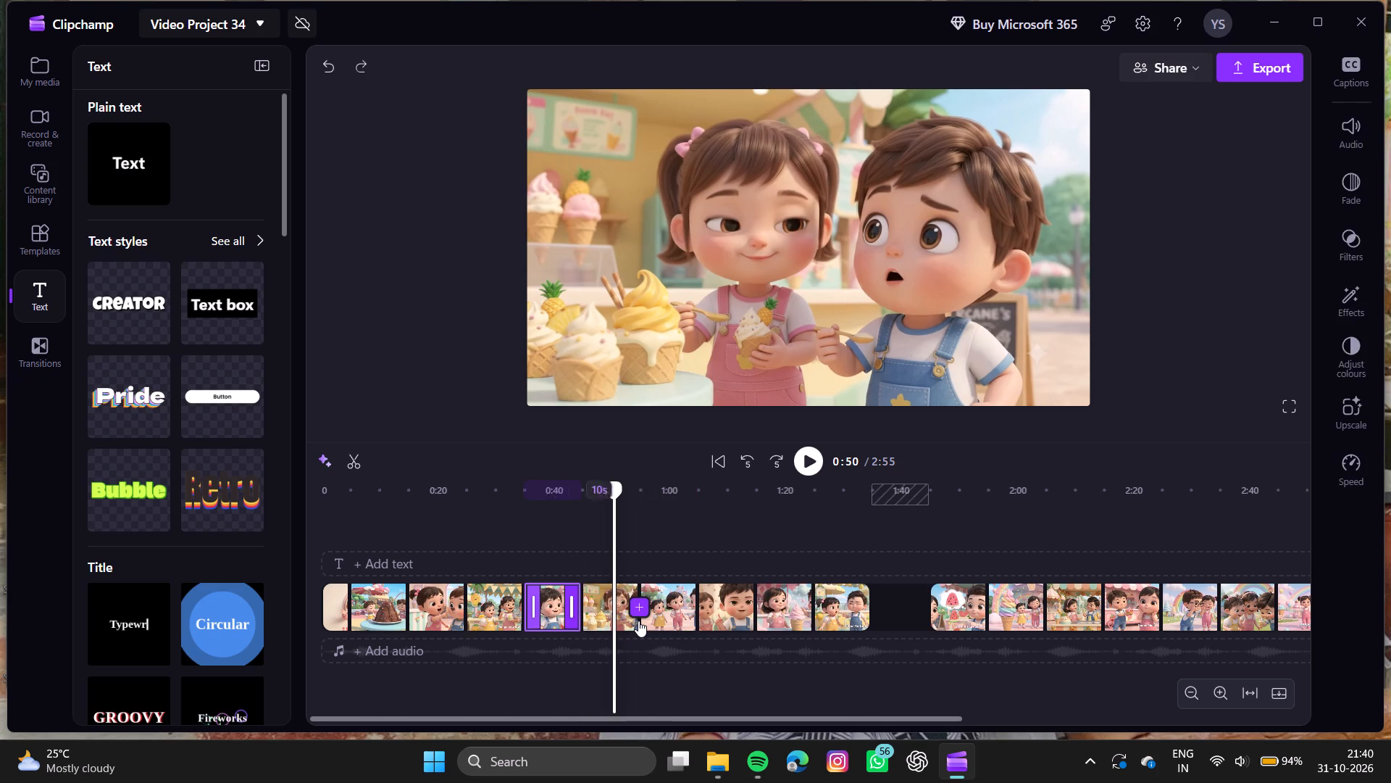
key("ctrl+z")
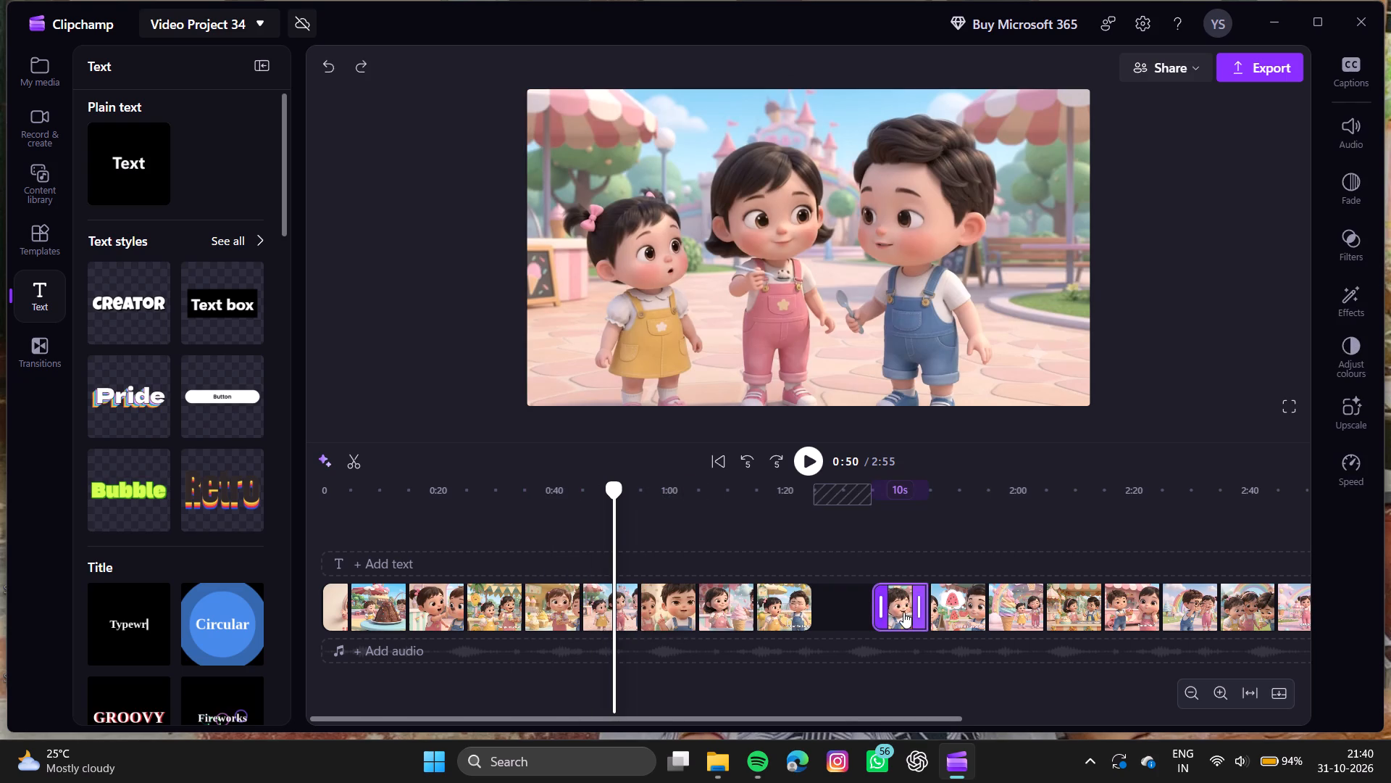
Move the candy band clip directly after the pineapple dancing clip and check the clip that follows at about 0:57.
left_click_drag(903, 612, 597, 616)
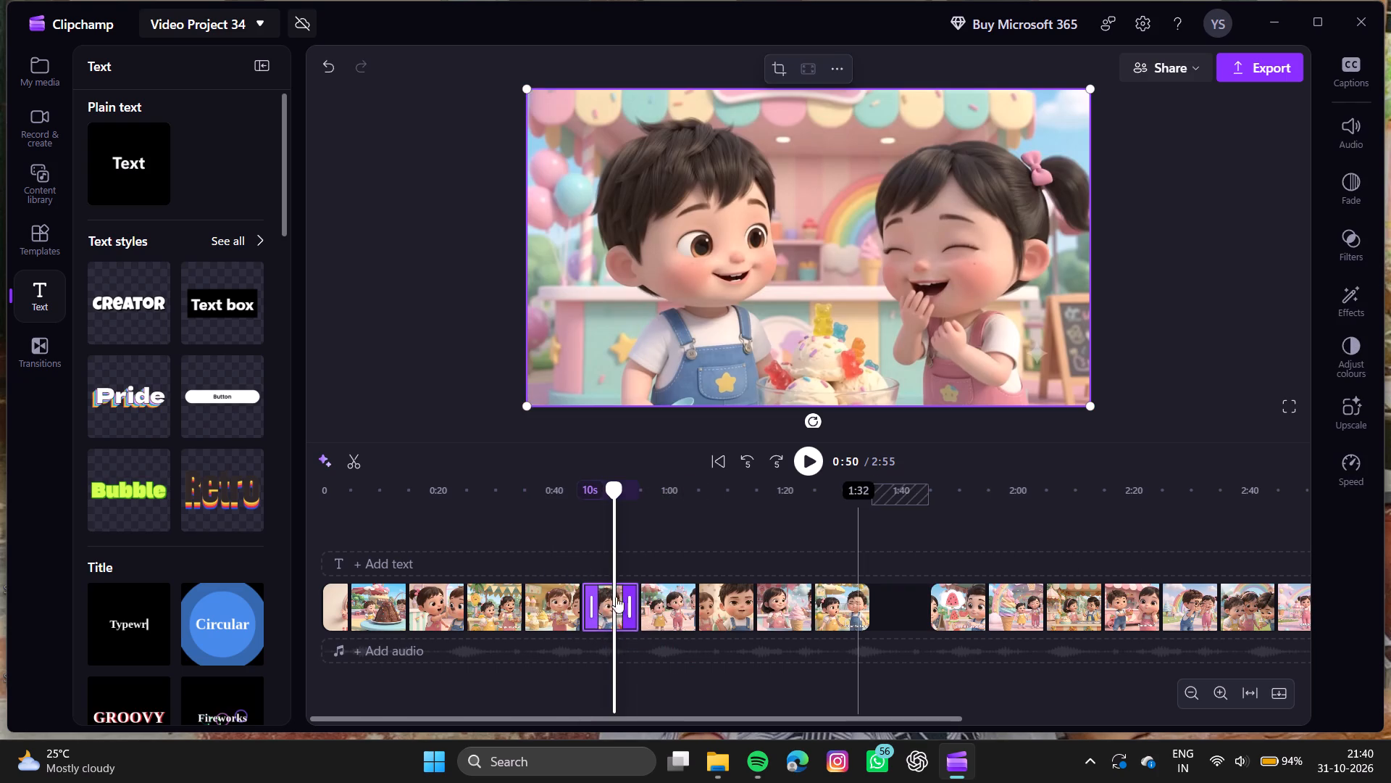
left_click(656, 540)
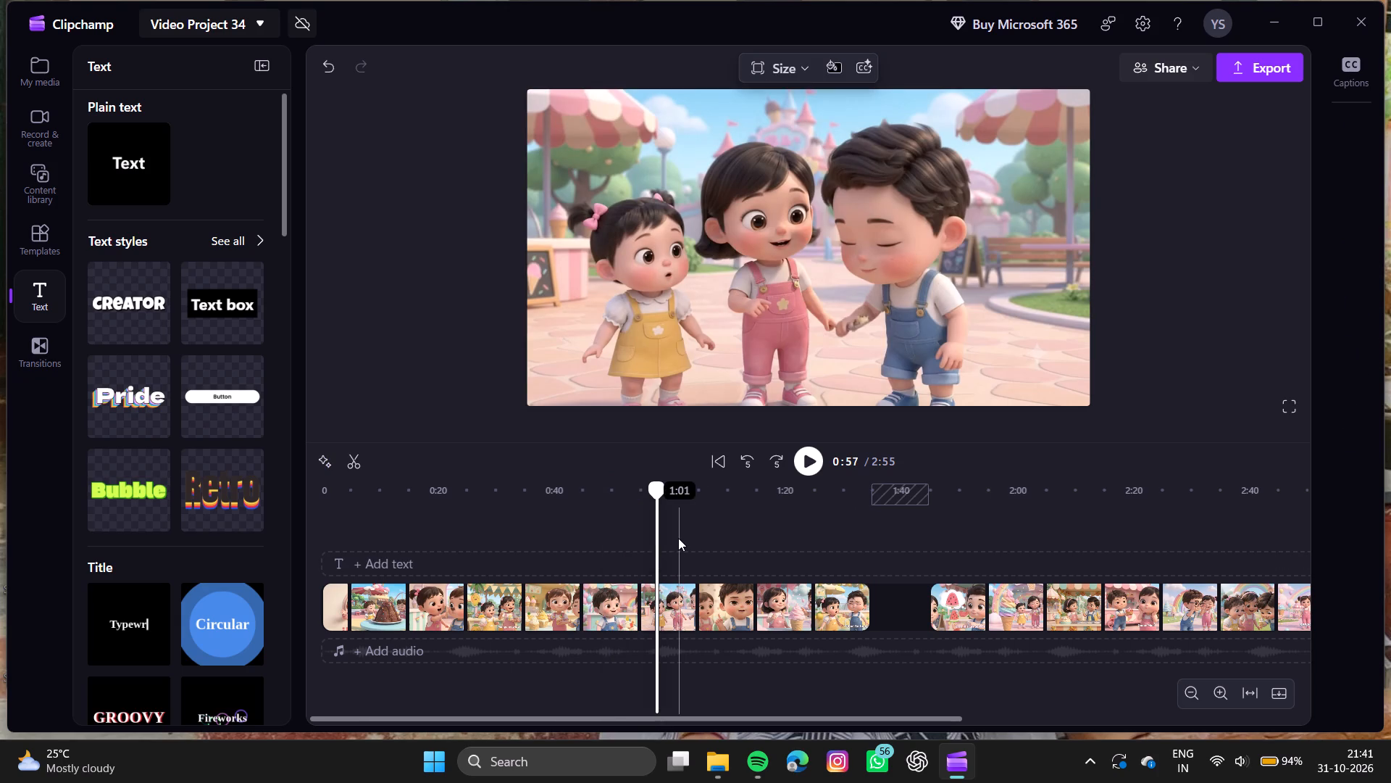
Preview the clips from about 1:01 to 1:37 and move the watermelon stall clip to start at about 0:25.
left_click(678, 538)
left_click(722, 536)
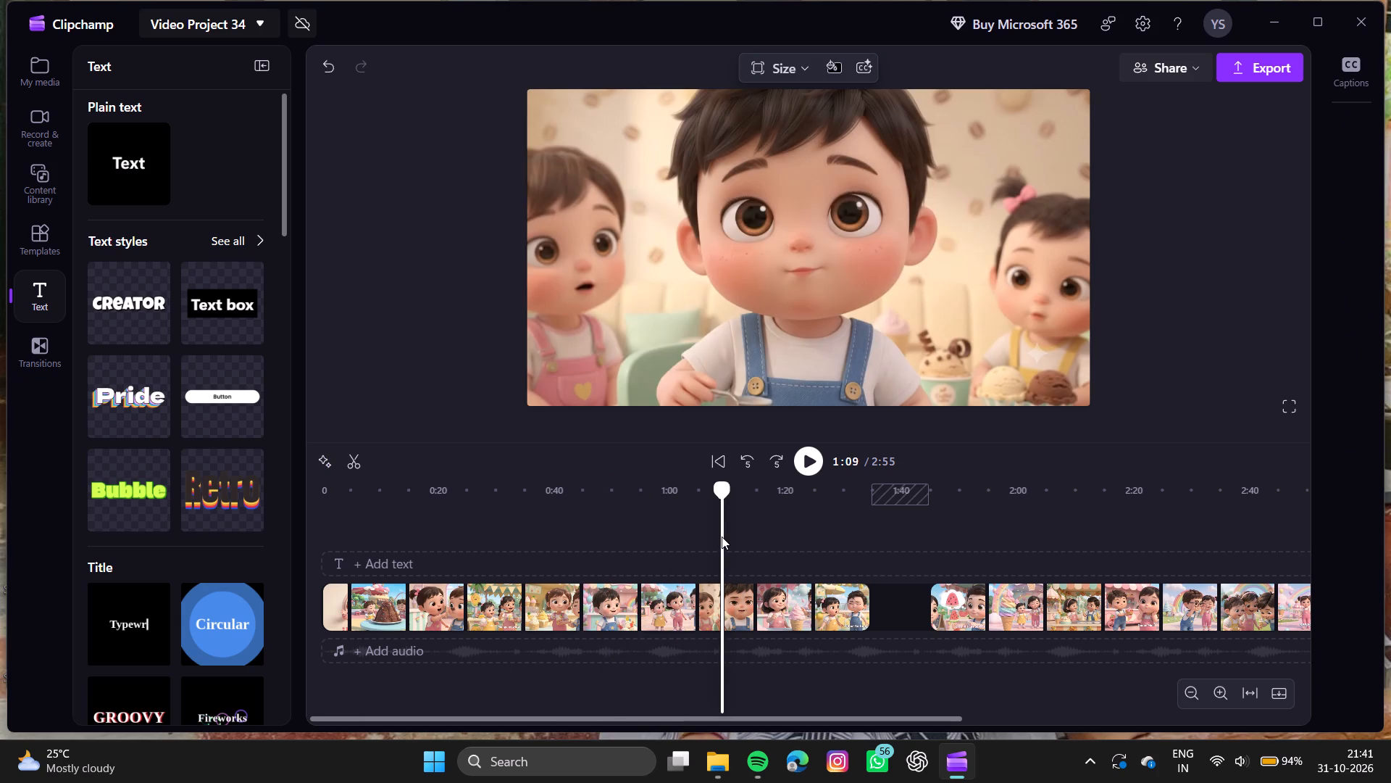
left_click(735, 543)
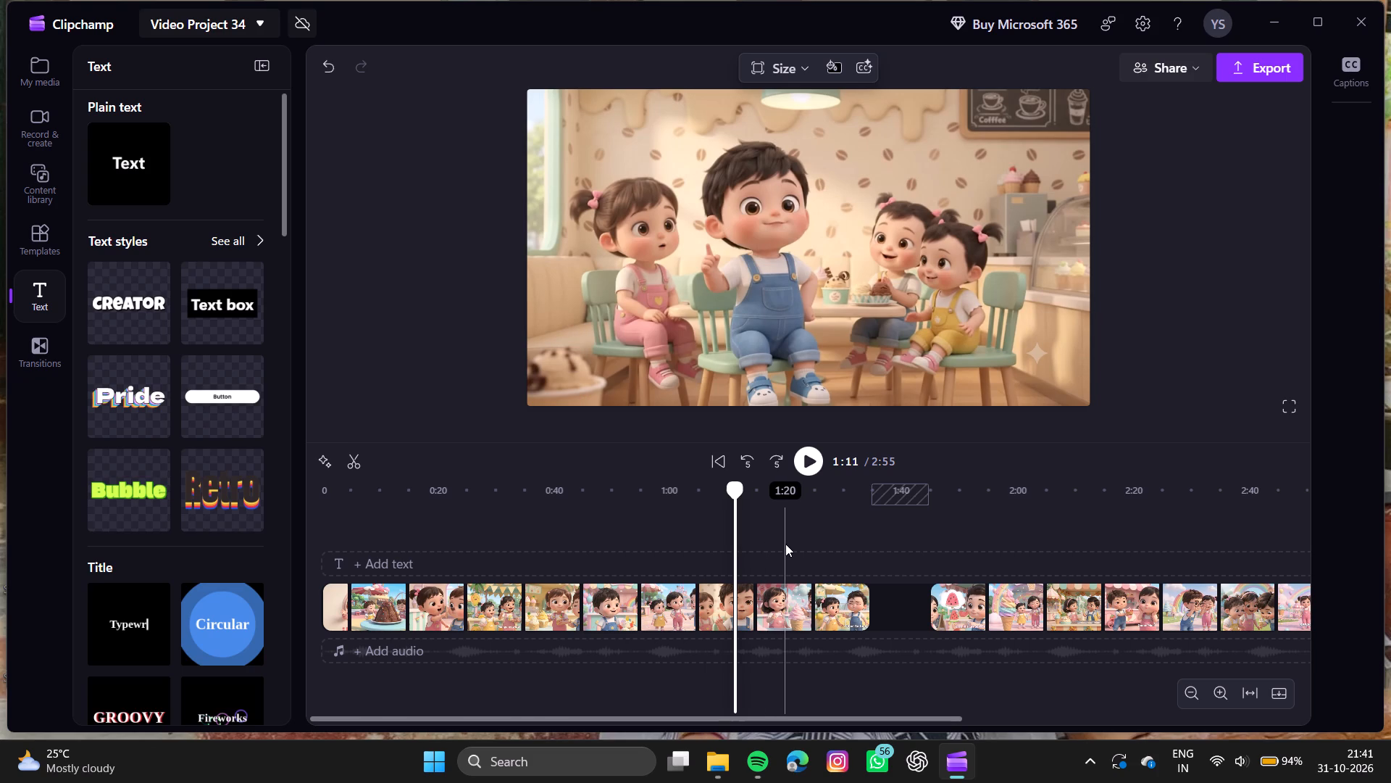
left_click(785, 544)
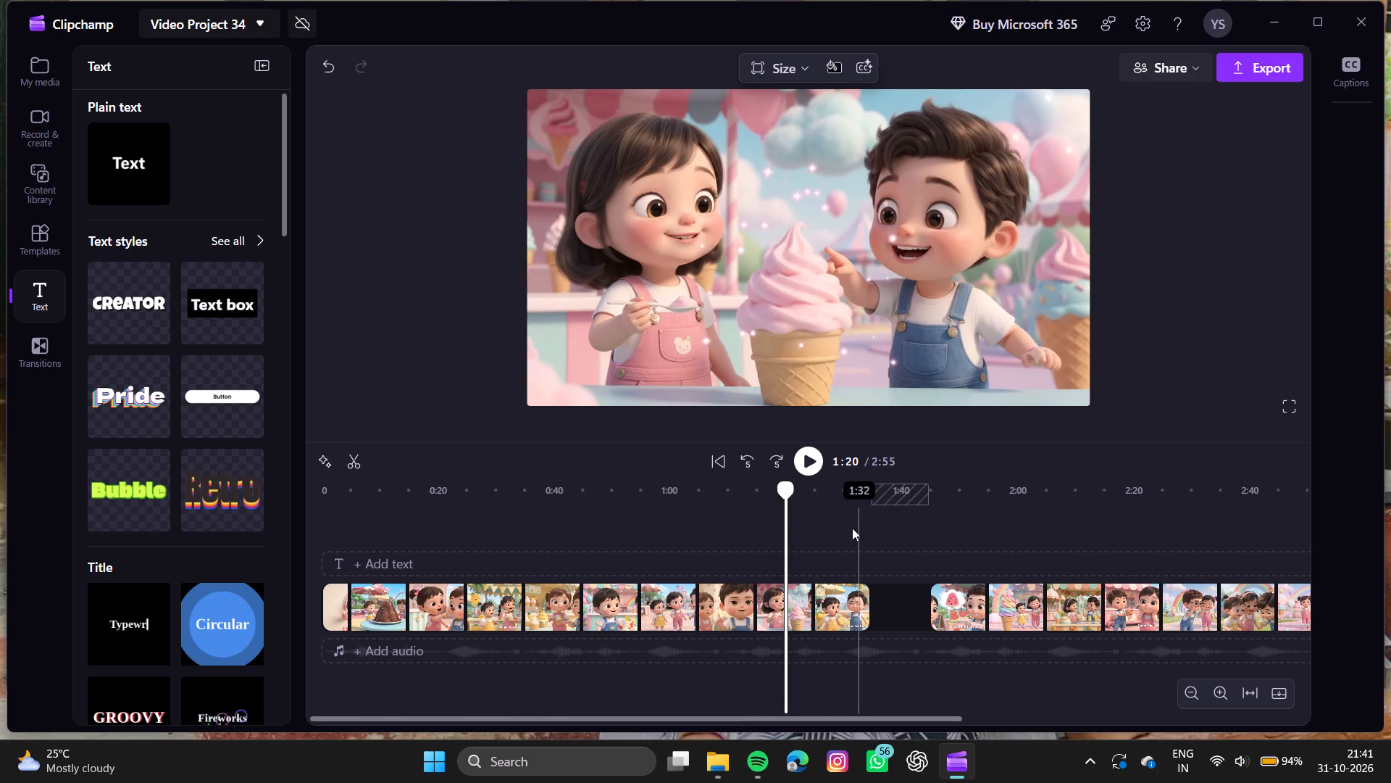
left_click(848, 525)
scroll(848, 525, "left", 1)
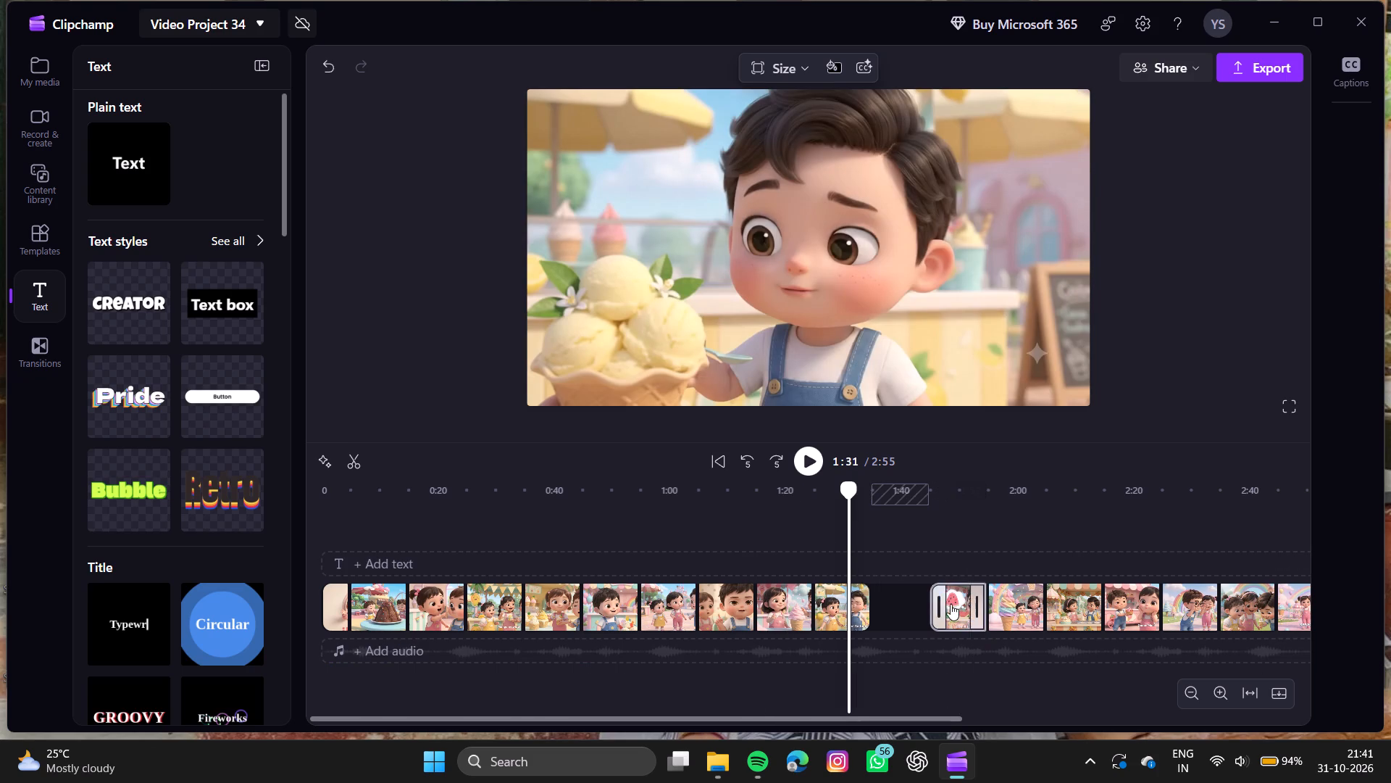
left_click_drag(951, 604, 881, 605)
left_click(887, 521)
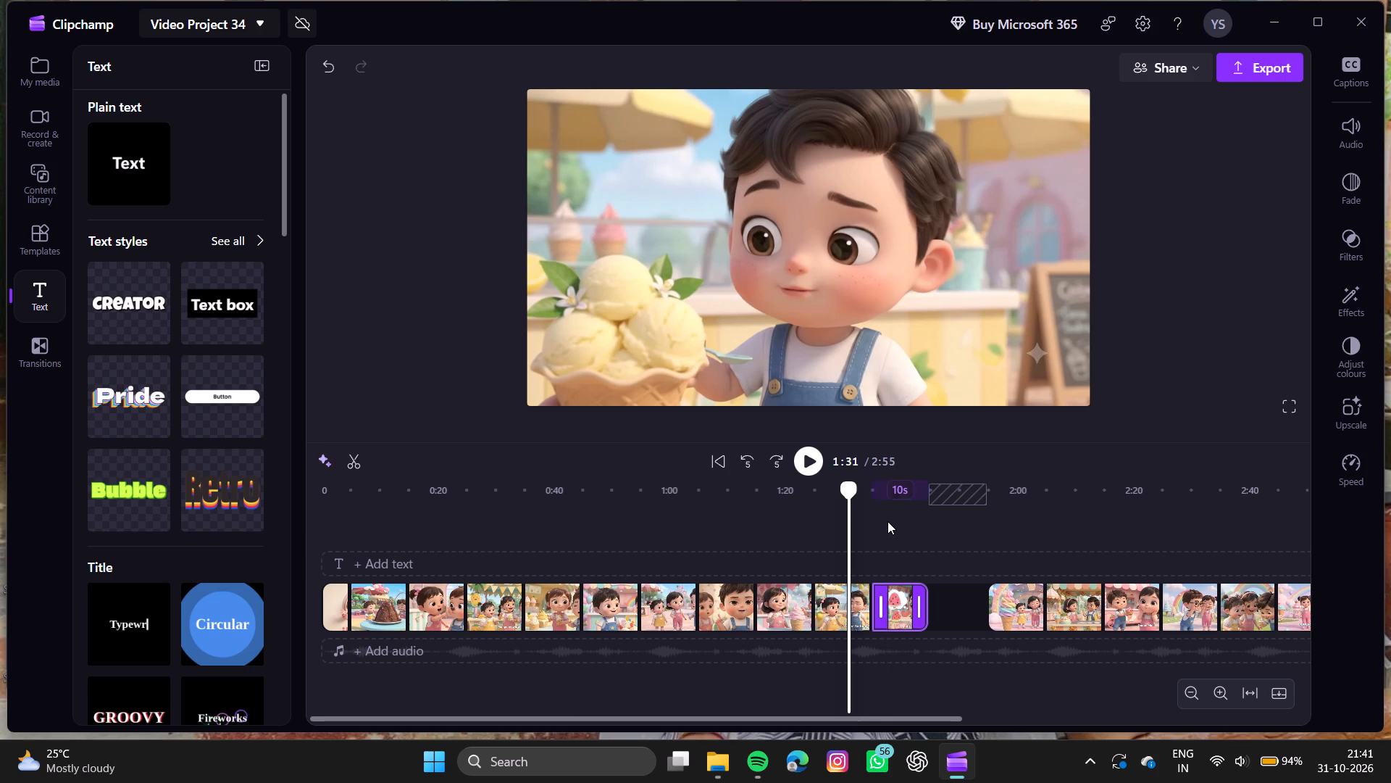
scroll(887, 521, "left", 1)
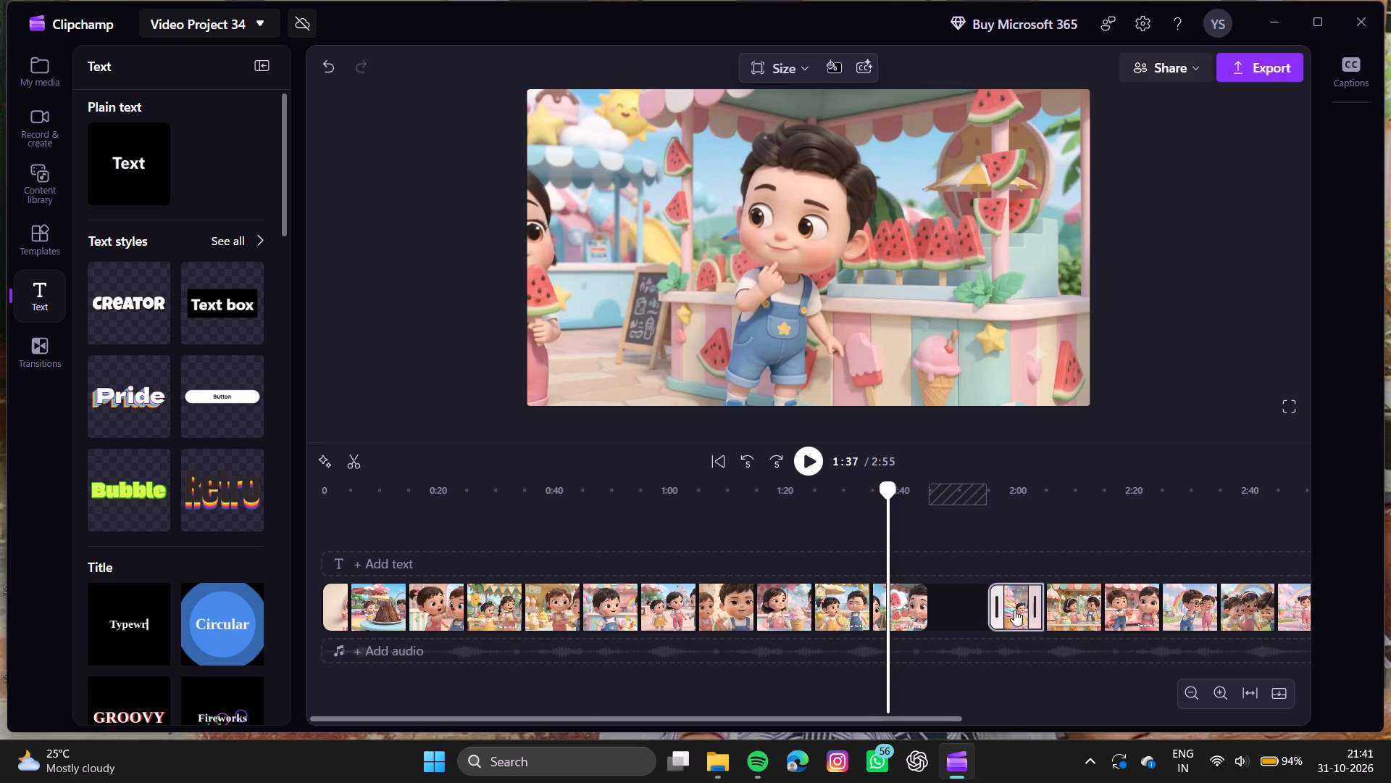
left_click_drag(895, 605, 460, 571)
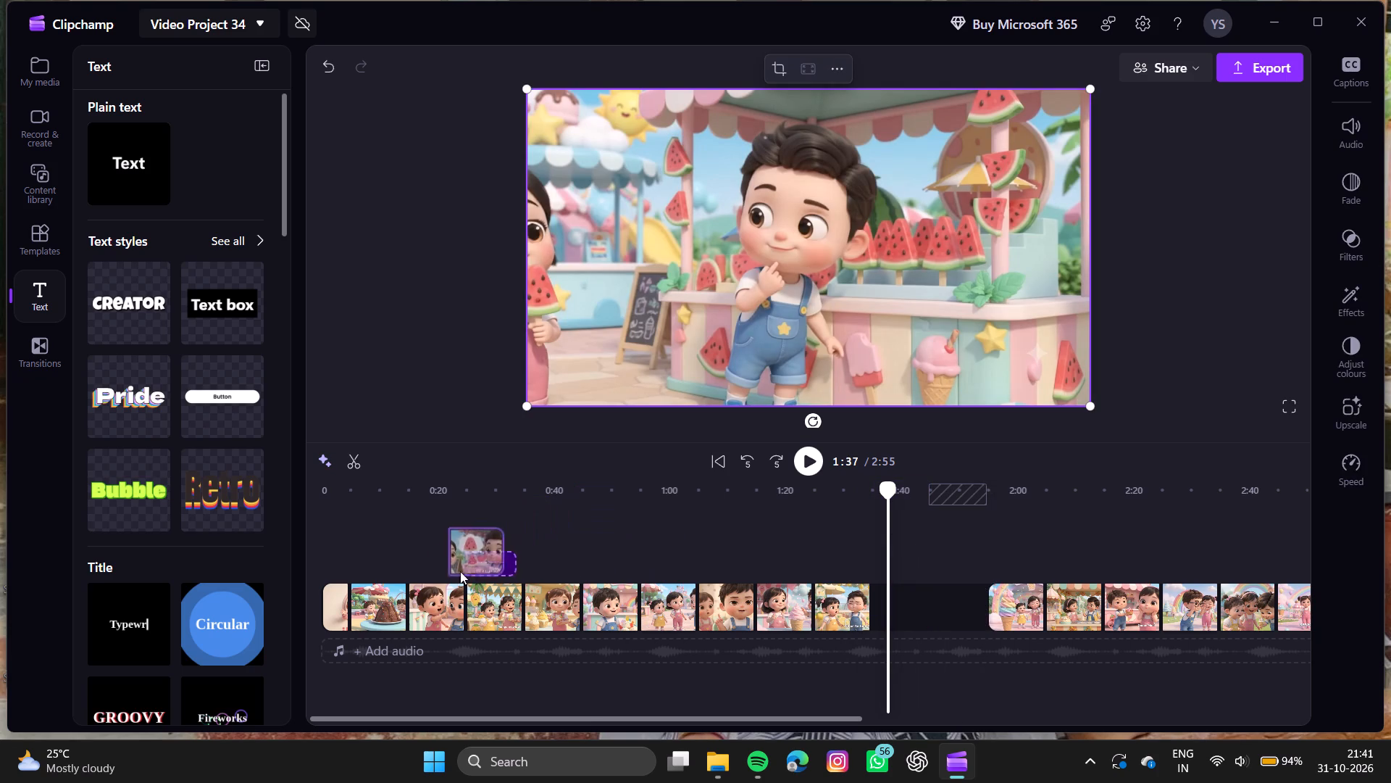
left_click_drag(460, 571, 456, 608)
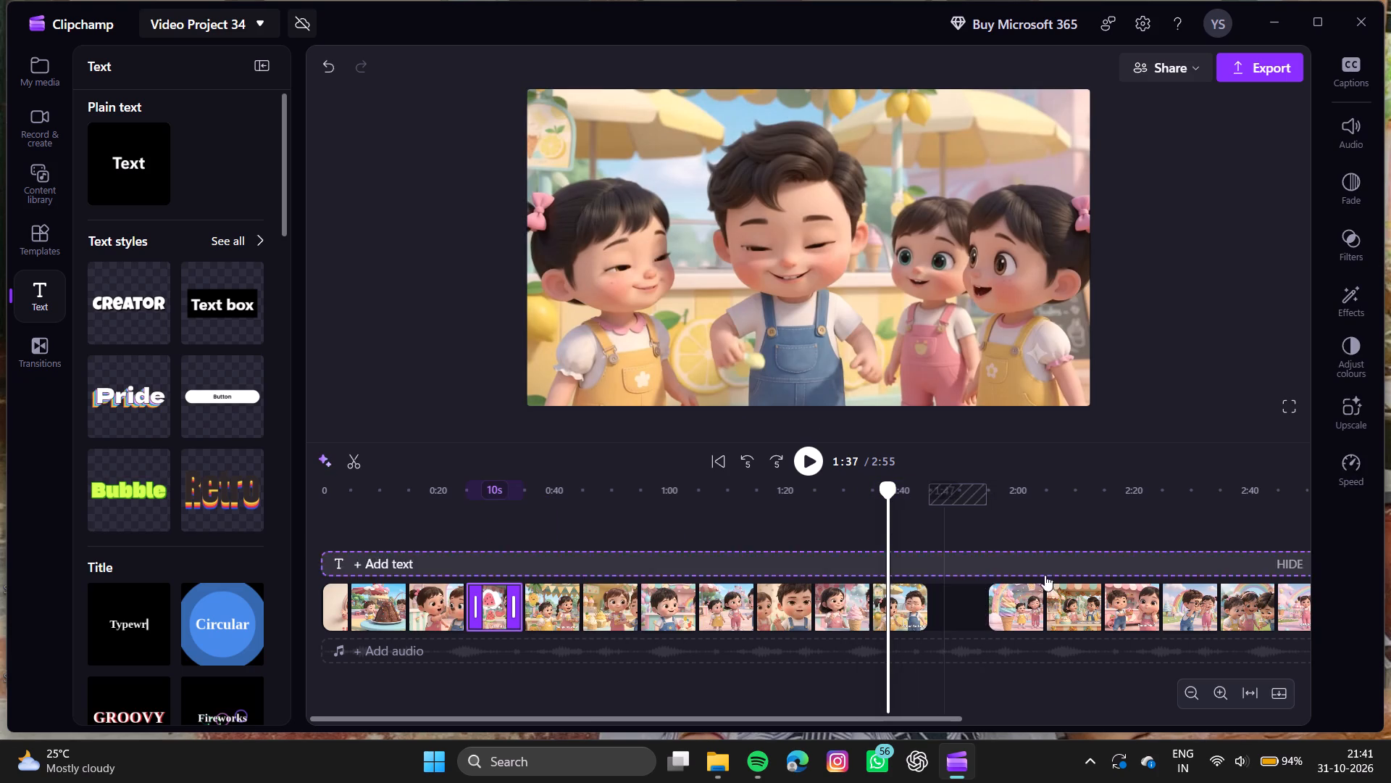
Move the giant ice cream cone clip starting at about 1:55 directly after the watermelon stall clip, at about 0:35.
left_click_drag(1019, 605, 537, 595)
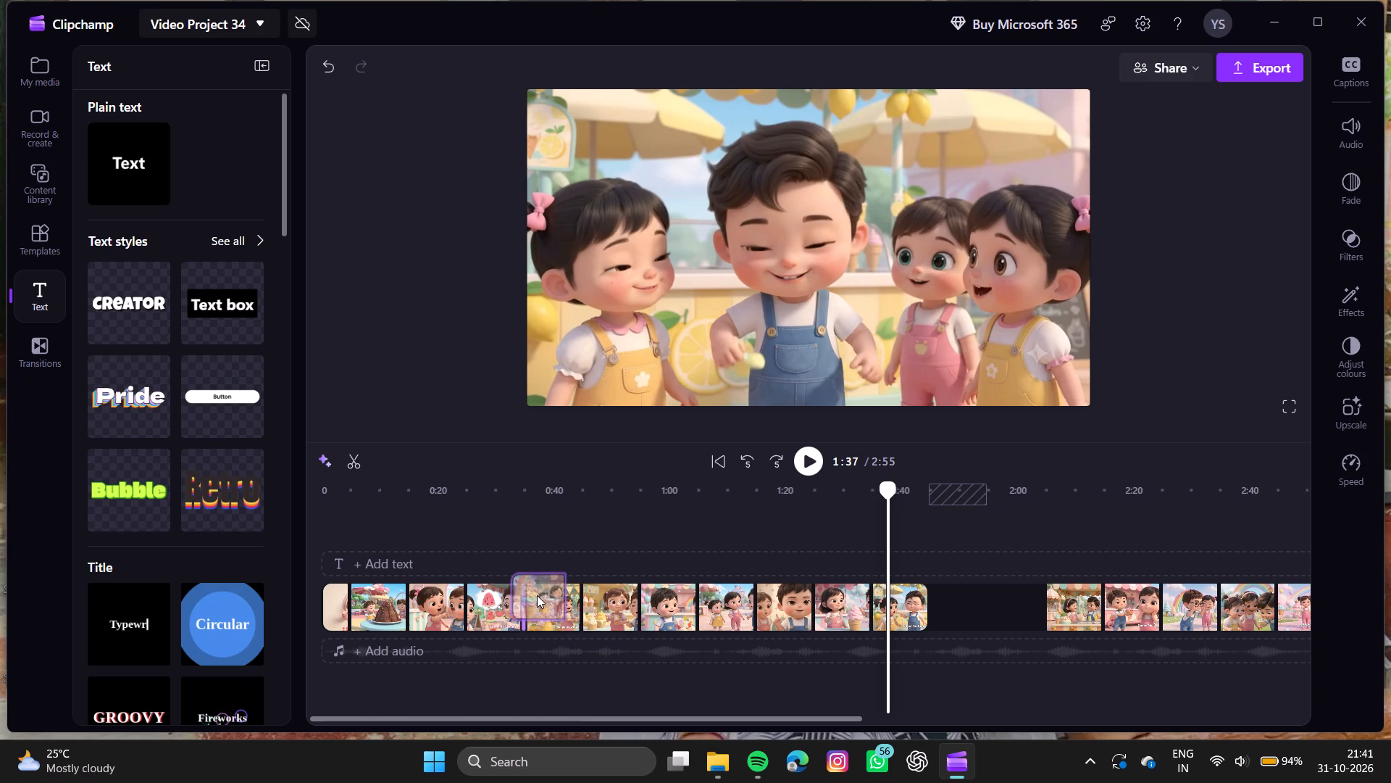
left_click_drag(537, 595, 539, 610)
Move the ice pop stall clip directly after the lemon ice cream clip to close the gap, and preview it at 1:59.
scroll(539, 610, "left", 1)
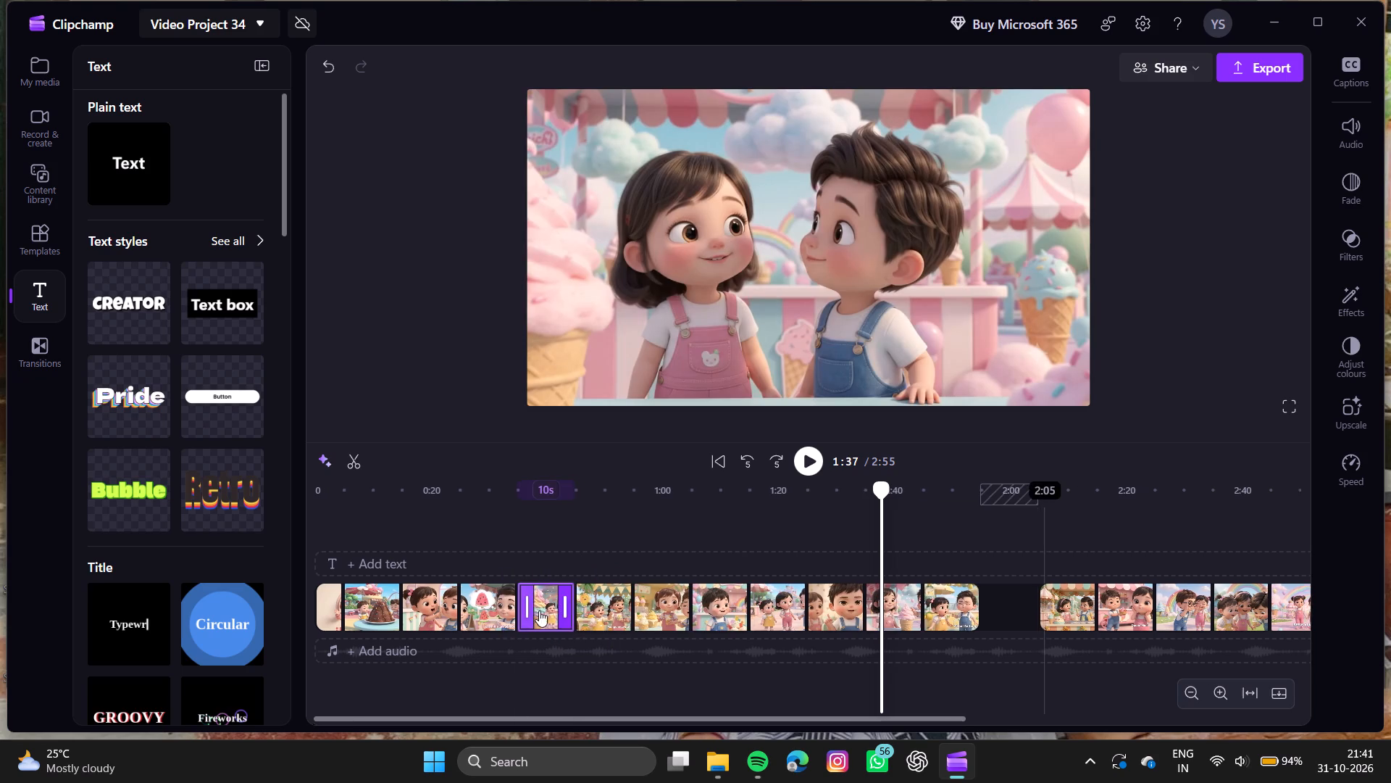
scroll(539, 610, "left", 1)
left_click_drag(546, 610, 446, 616)
left_click(488, 515)
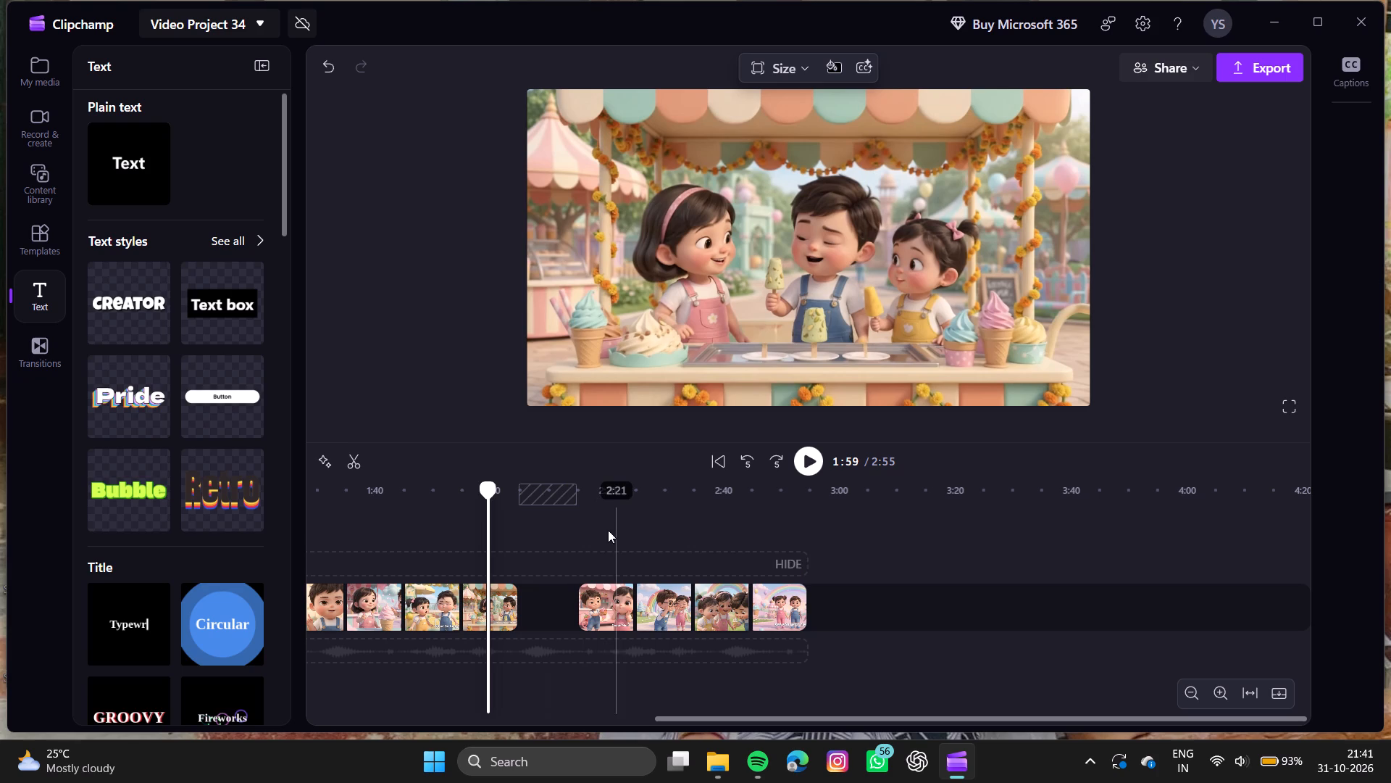
Preview the "Queen Mimi!" clip at 2:20 and move it to start at about 1:05.
left_click(608, 507)
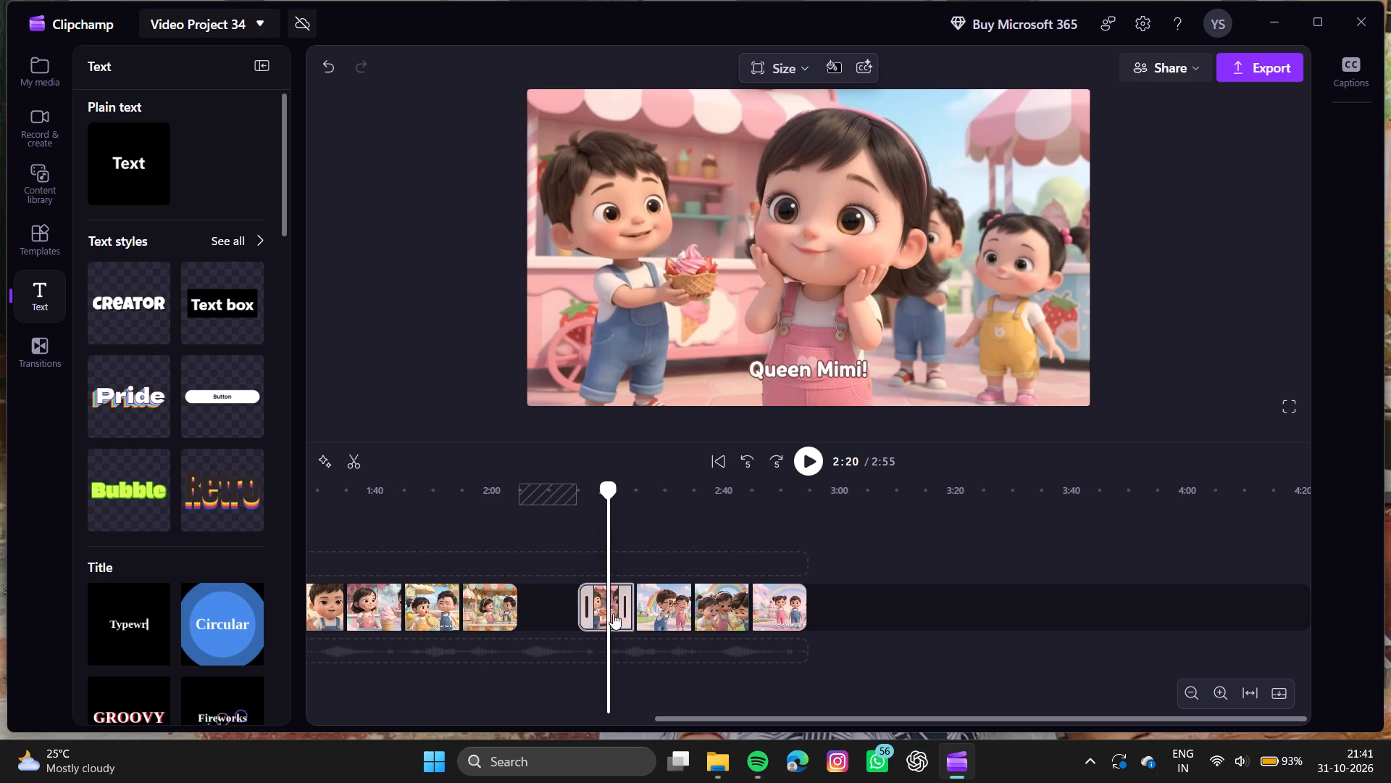
left_click_drag(612, 610, 277, 624)
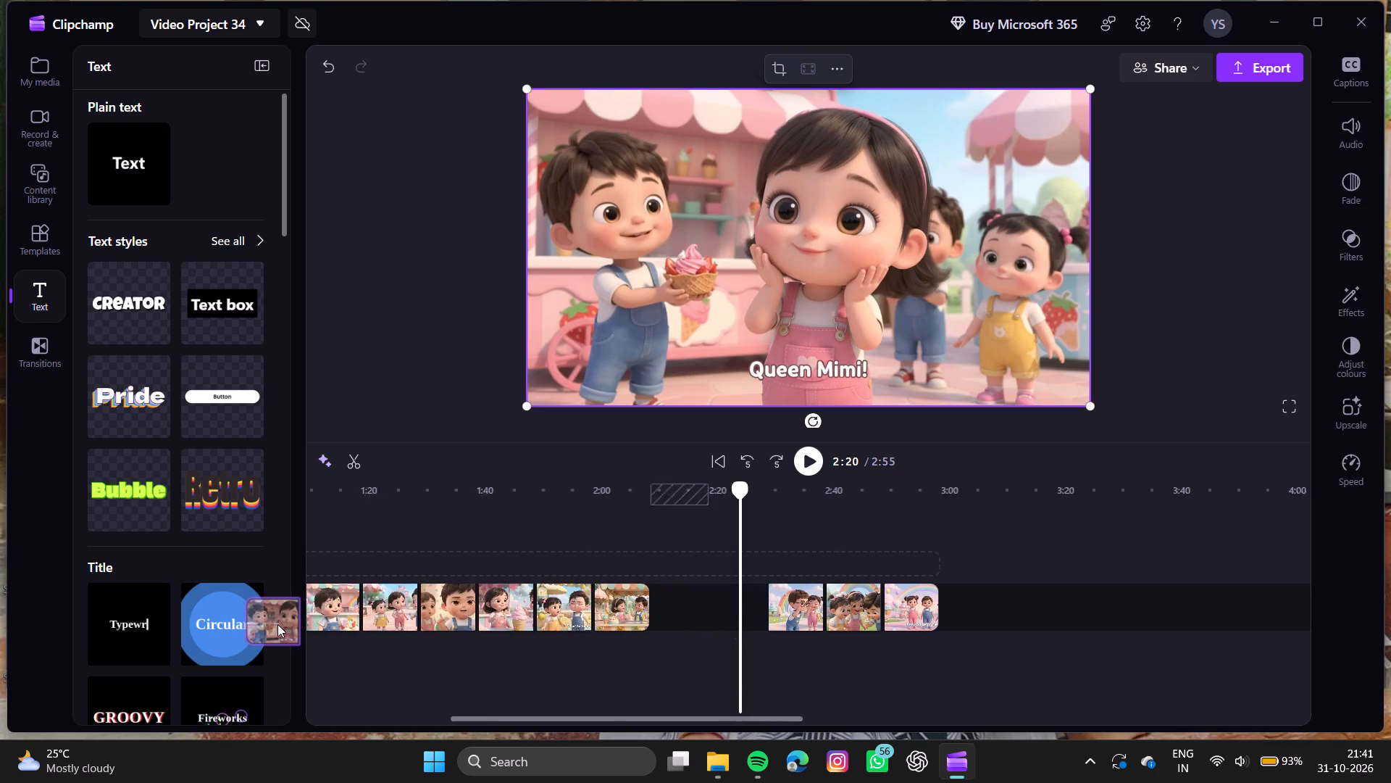
left_click_drag(277, 624, 607, 609)
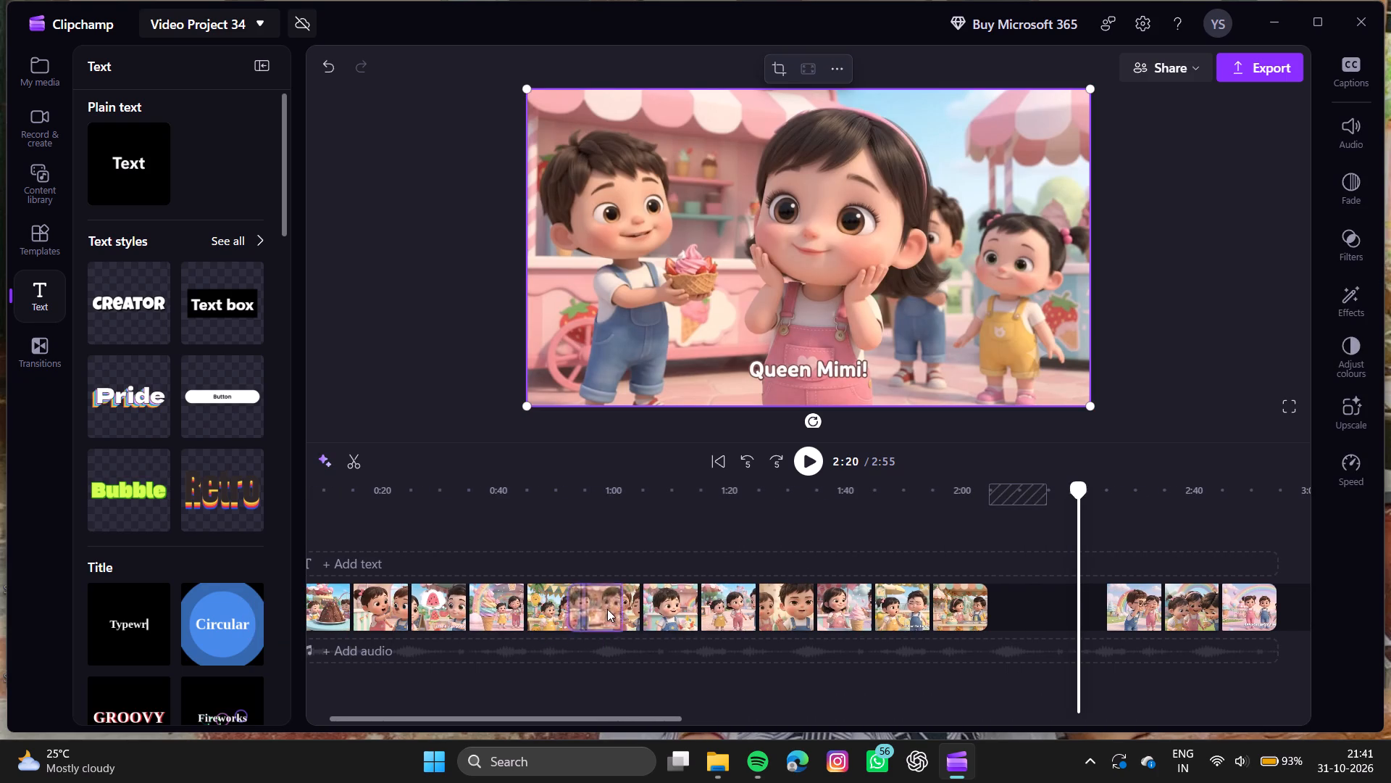
left_click_drag(607, 609, 650, 614)
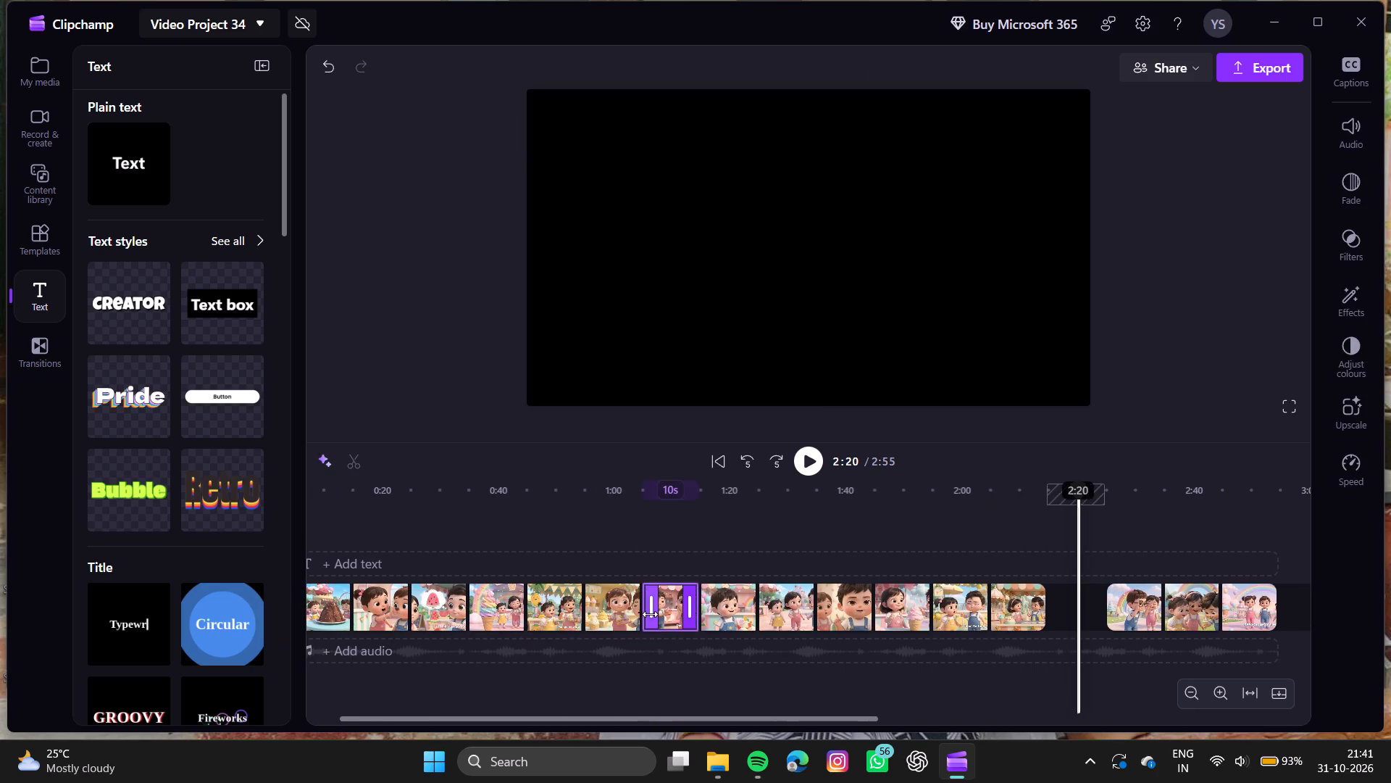
Preview the "Wow! A CHOCO BAR!" clip from 2:28 and move it directly after the ice pop stall clip.
scroll(650, 614, "left", 1)
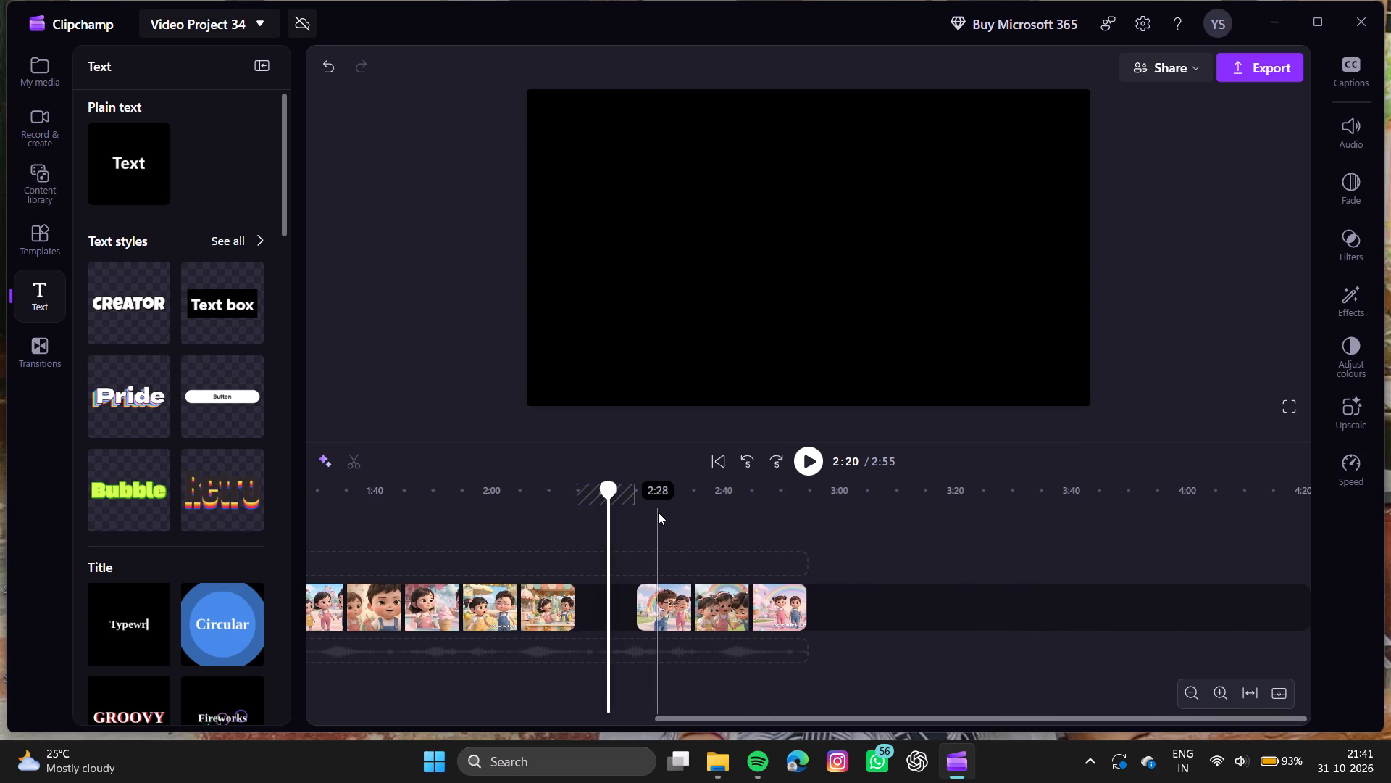
left_click(658, 512)
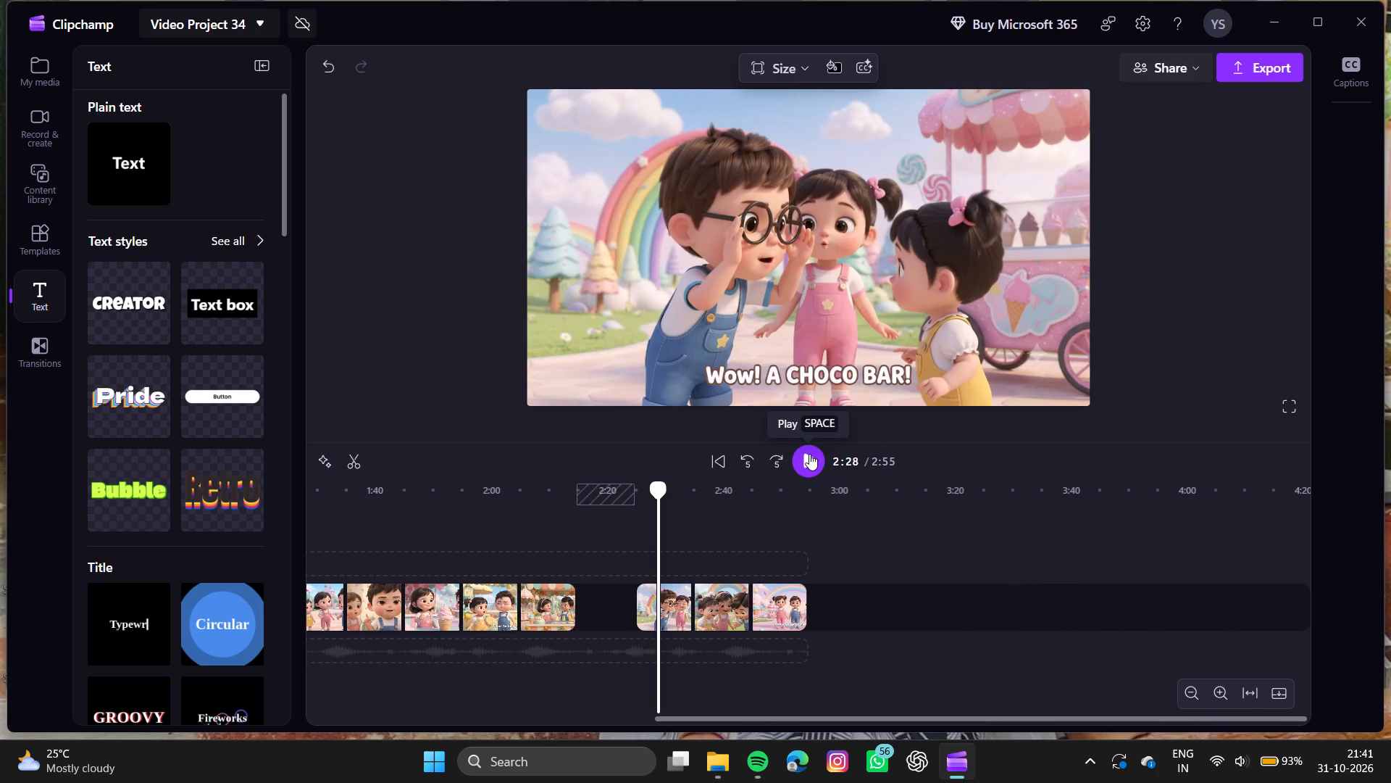
left_click(809, 454)
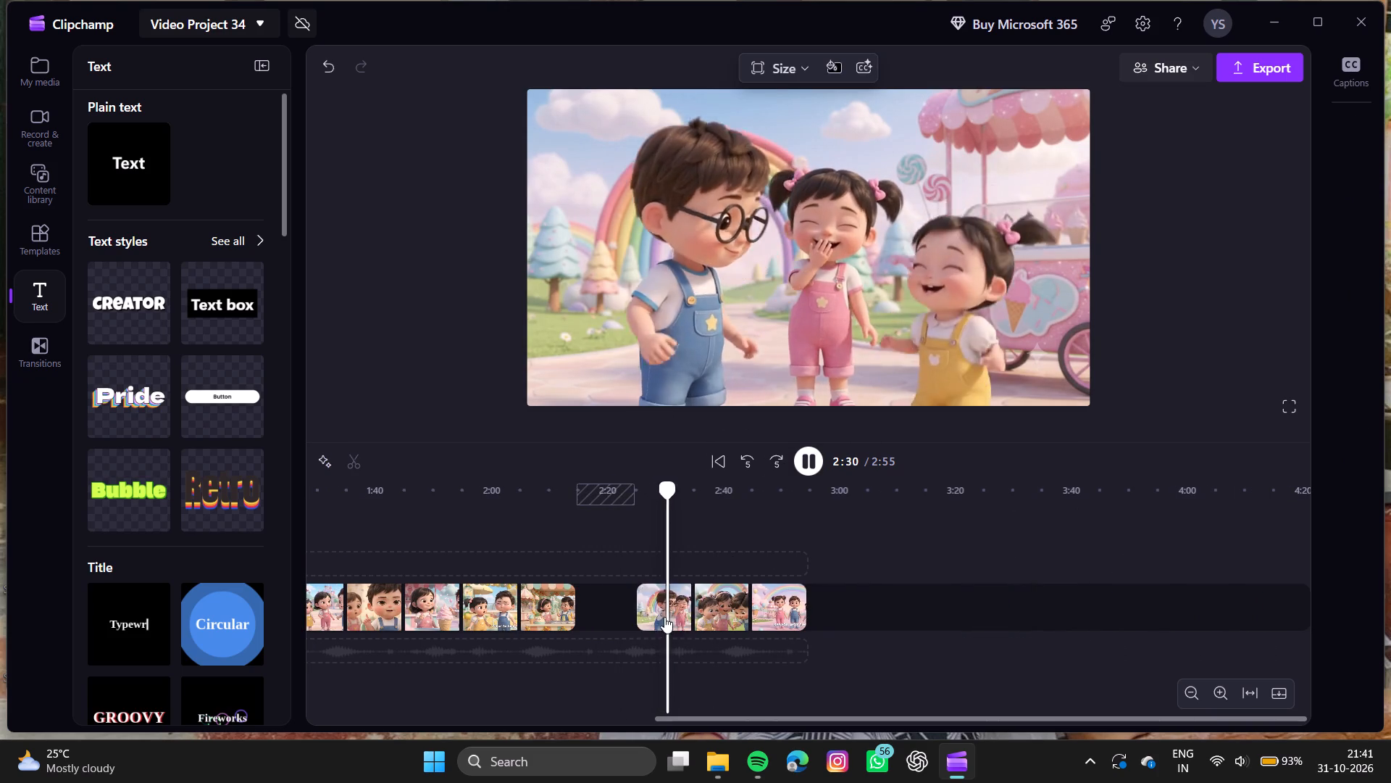
left_click_drag(662, 618, 580, 626)
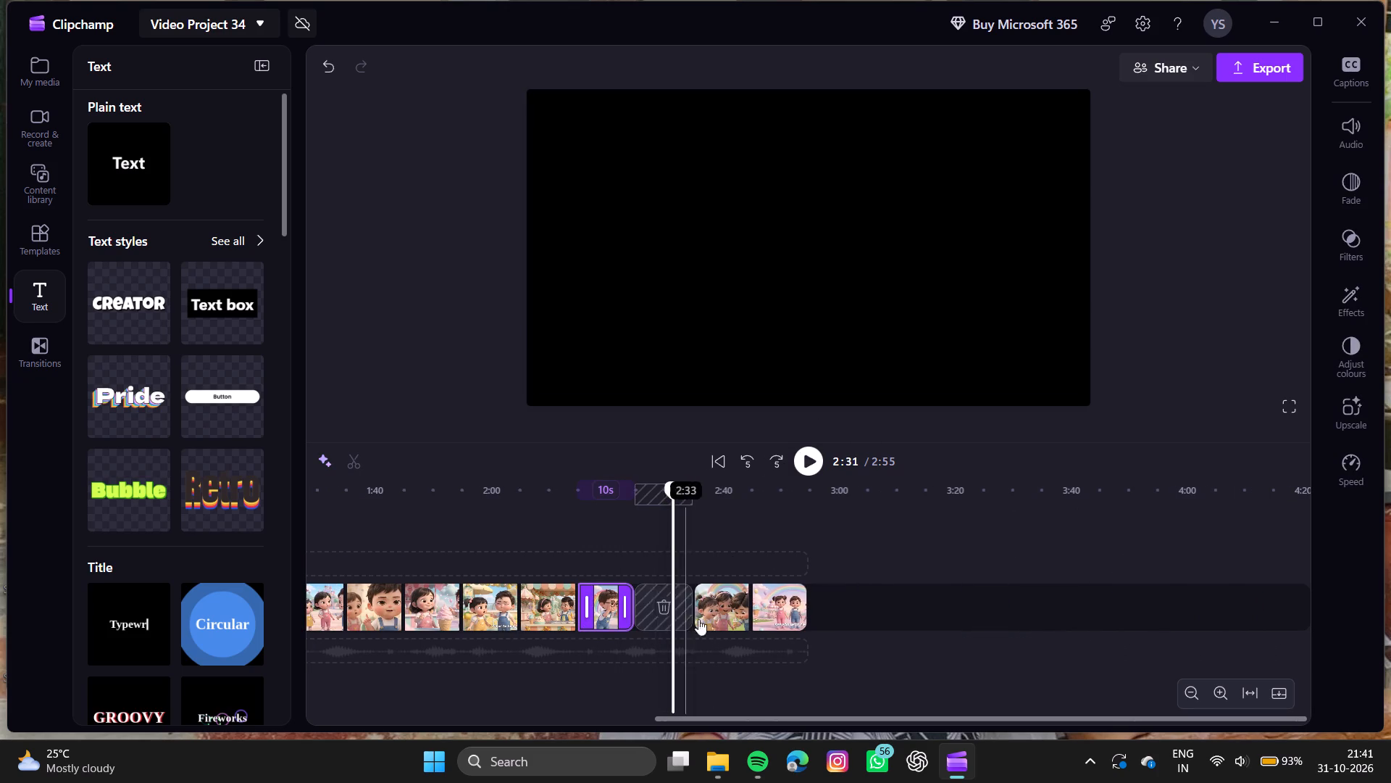
Move the "So many yummy flavors!" clip directly after the choco bar clip and preview it at 2:28.
left_click_drag(720, 618, 635, 622)
left_click(653, 551)
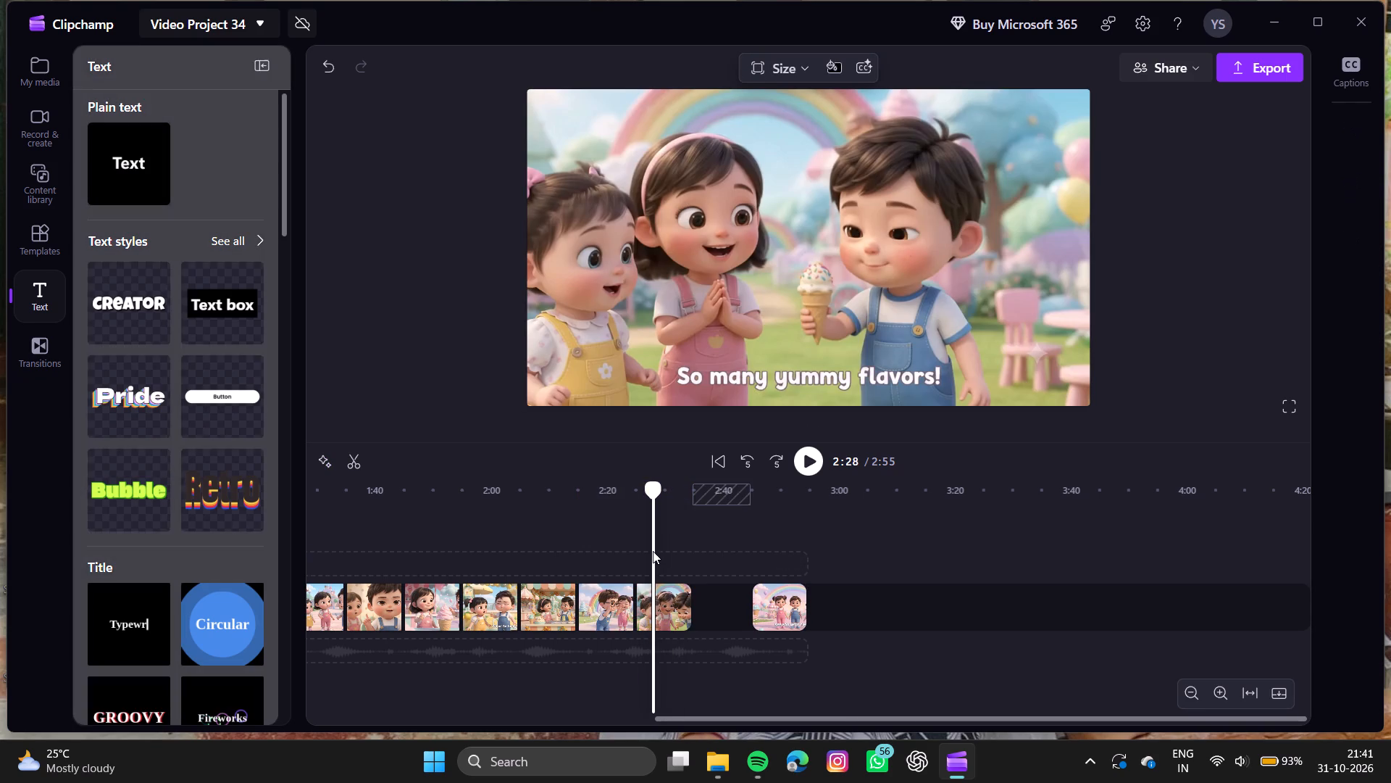
Move the "SEE YOU NEXT TIME!" clip between the choco bar clip and the "So many yummy flavors!" clip.
left_click_drag(777, 614, 661, 617)
scroll(661, 617, "right", 11)
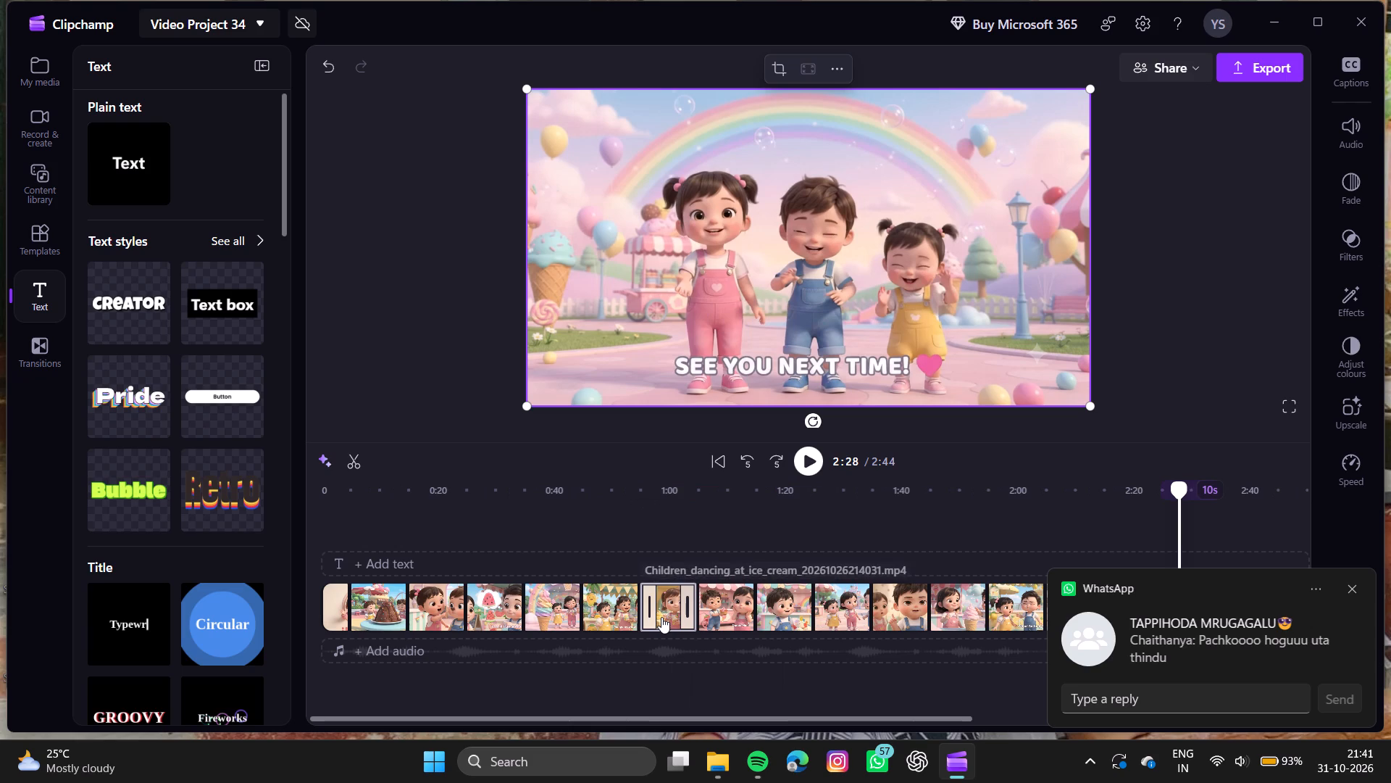
Add logo.png on a layer above the clips and stretch it across the whole video, from 0:00 to 2:44.
left_click(42, 85)
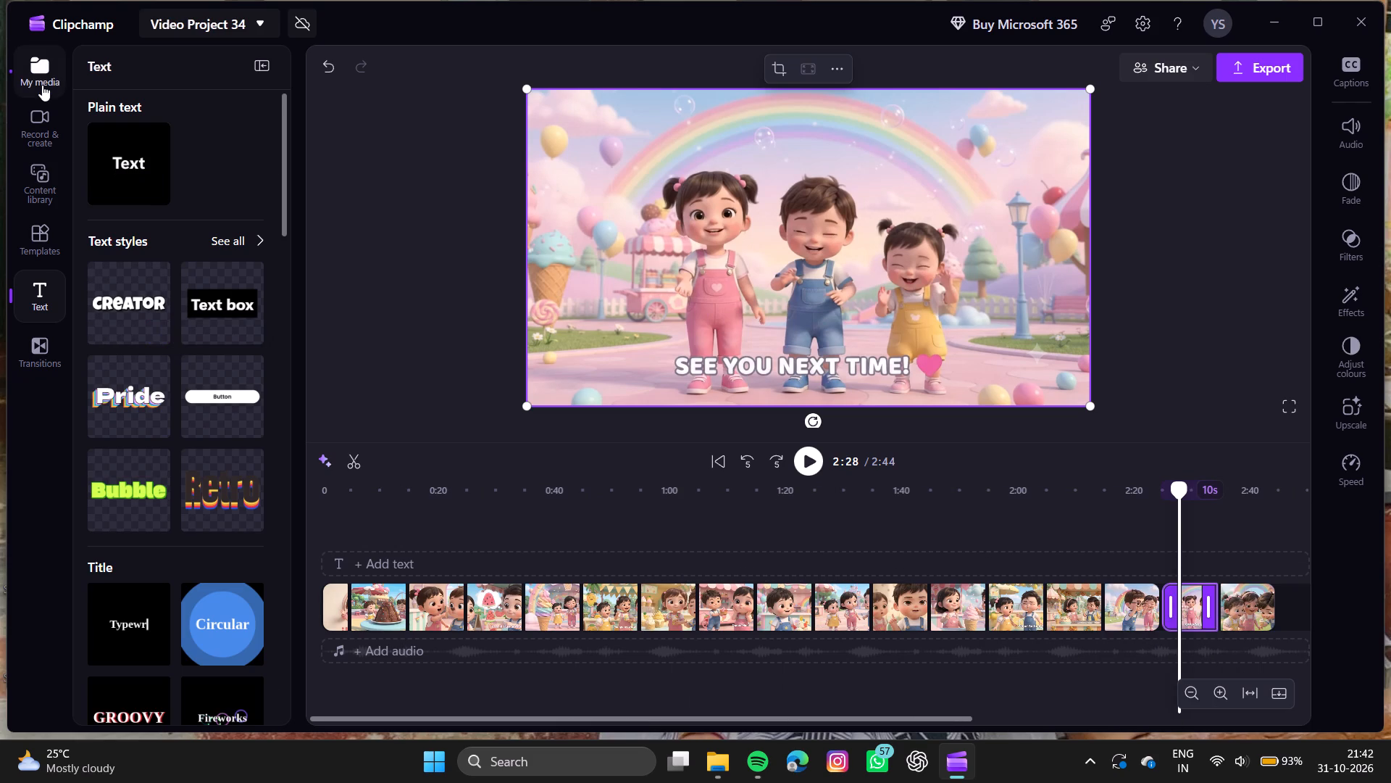
left_click(163, 207)
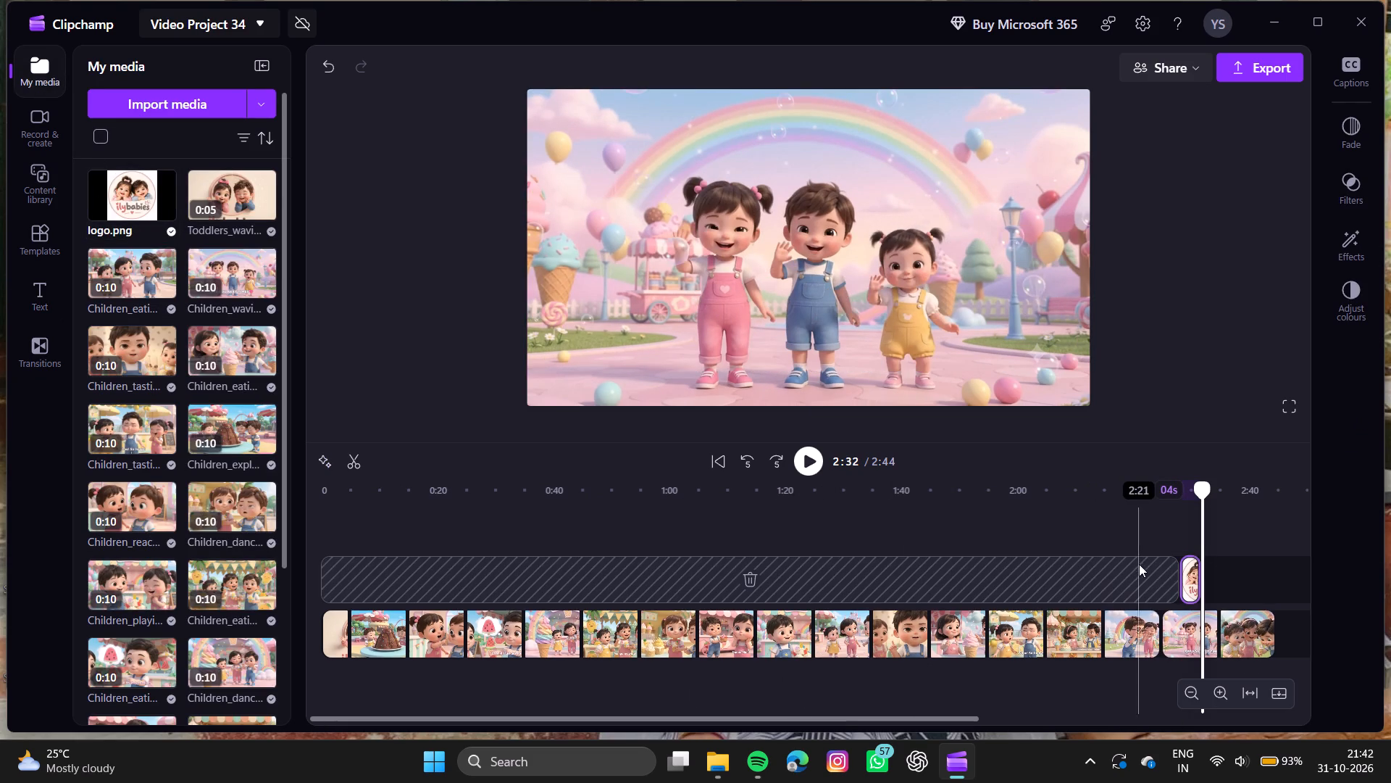
left_click_drag(1182, 571, 486, 650)
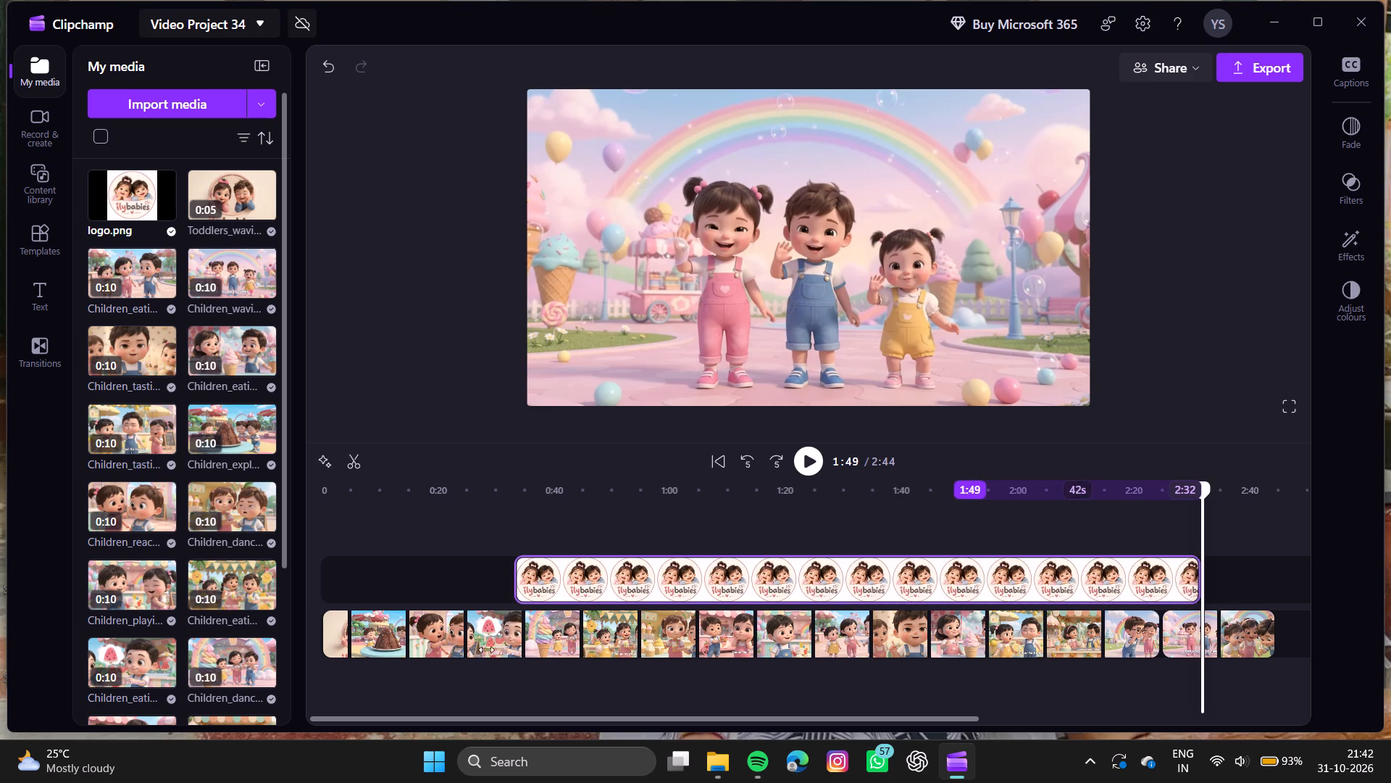
left_click_drag(486, 650, 314, 651)
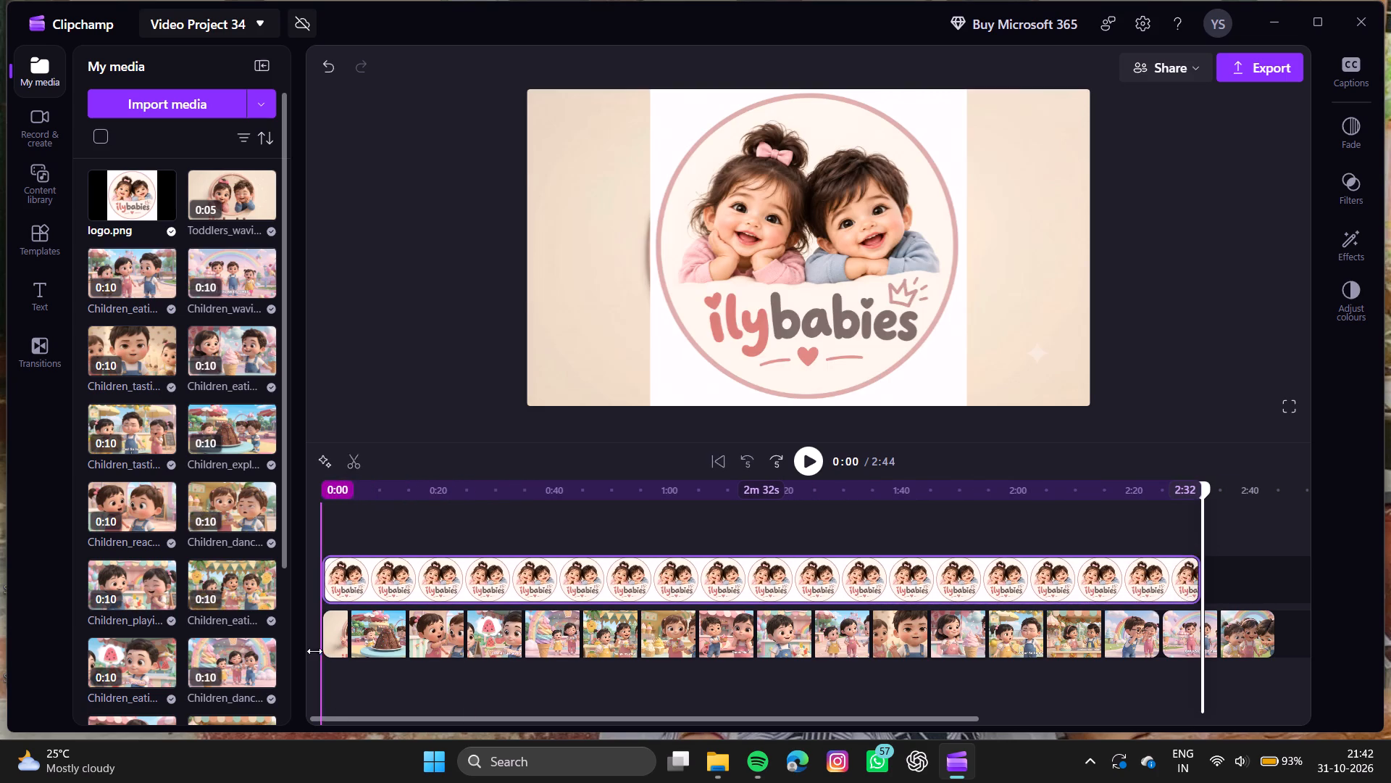
left_click_drag(314, 651, 296, 651)
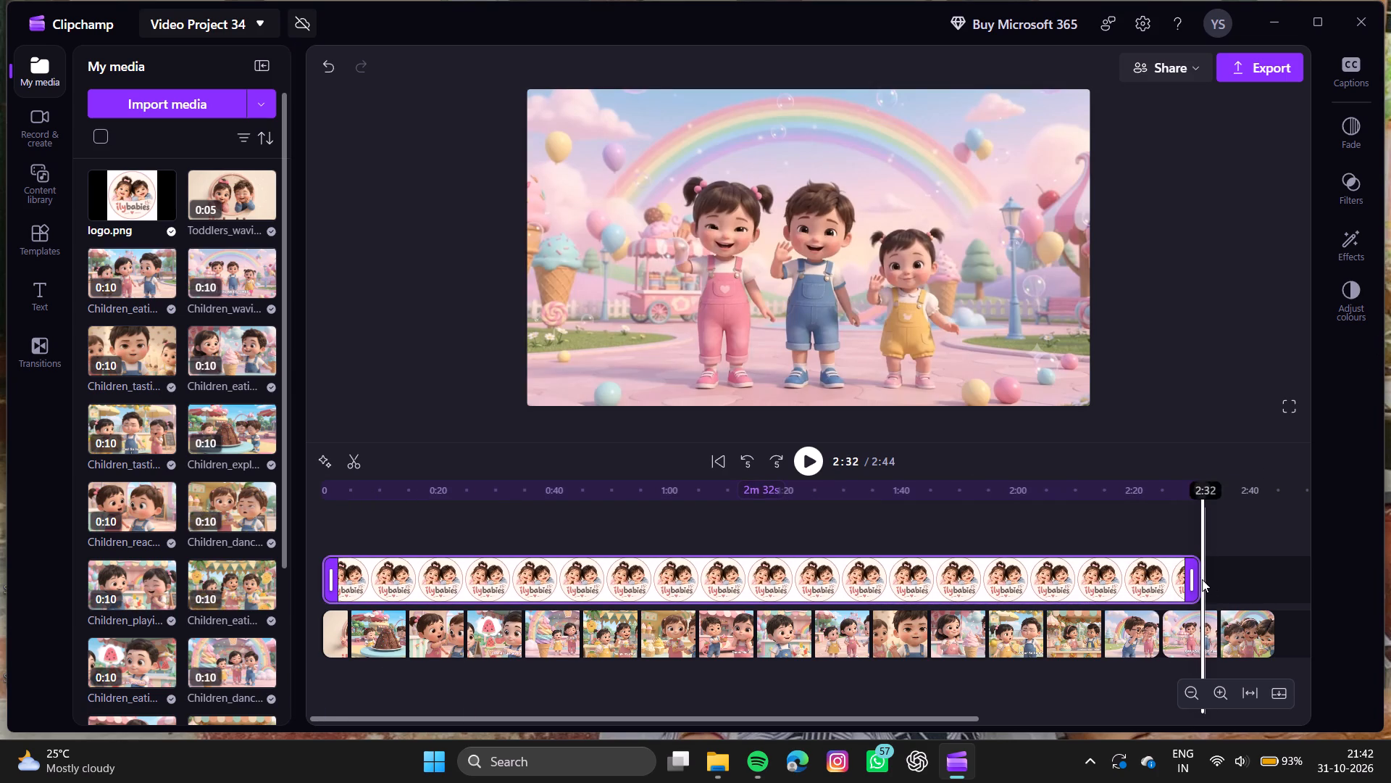
left_click_drag(1192, 579, 1274, 576)
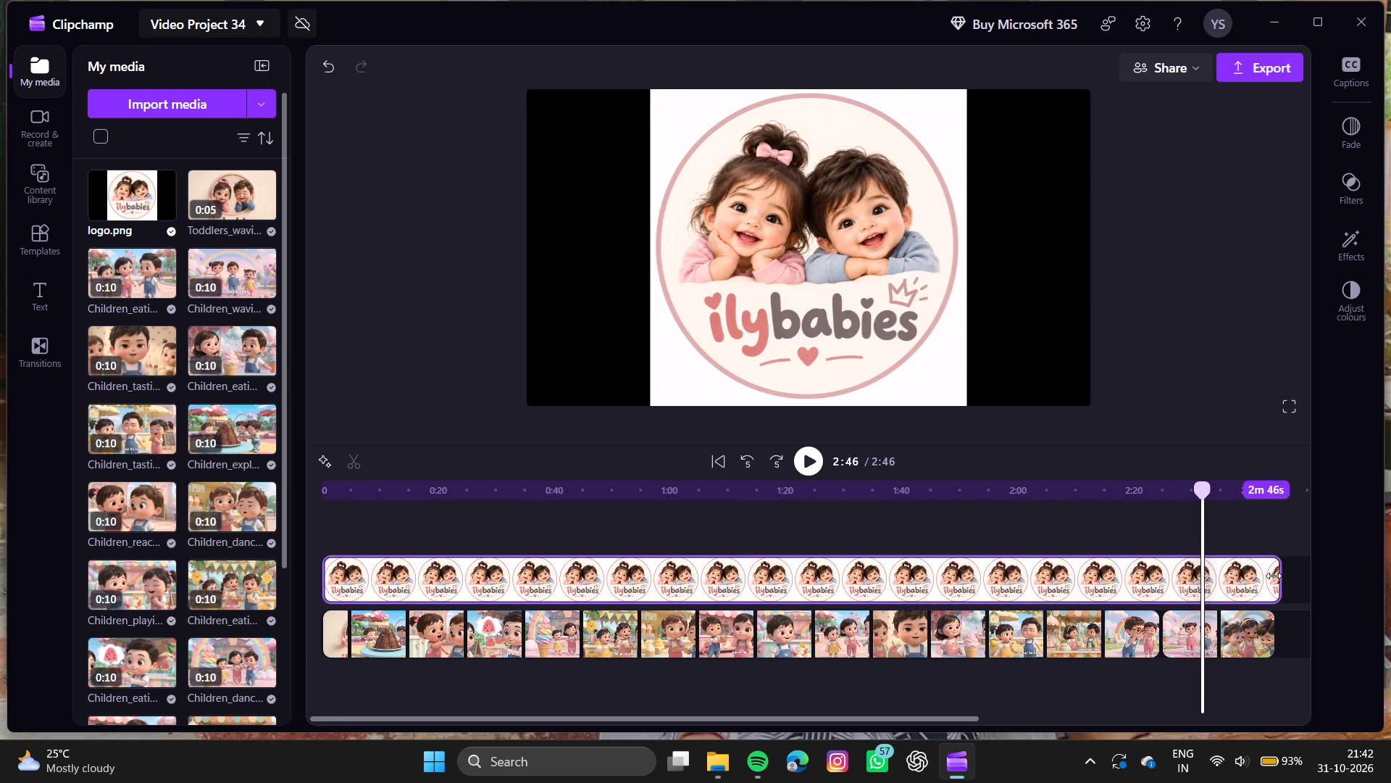
left_click_drag(1274, 576, 1265, 578)
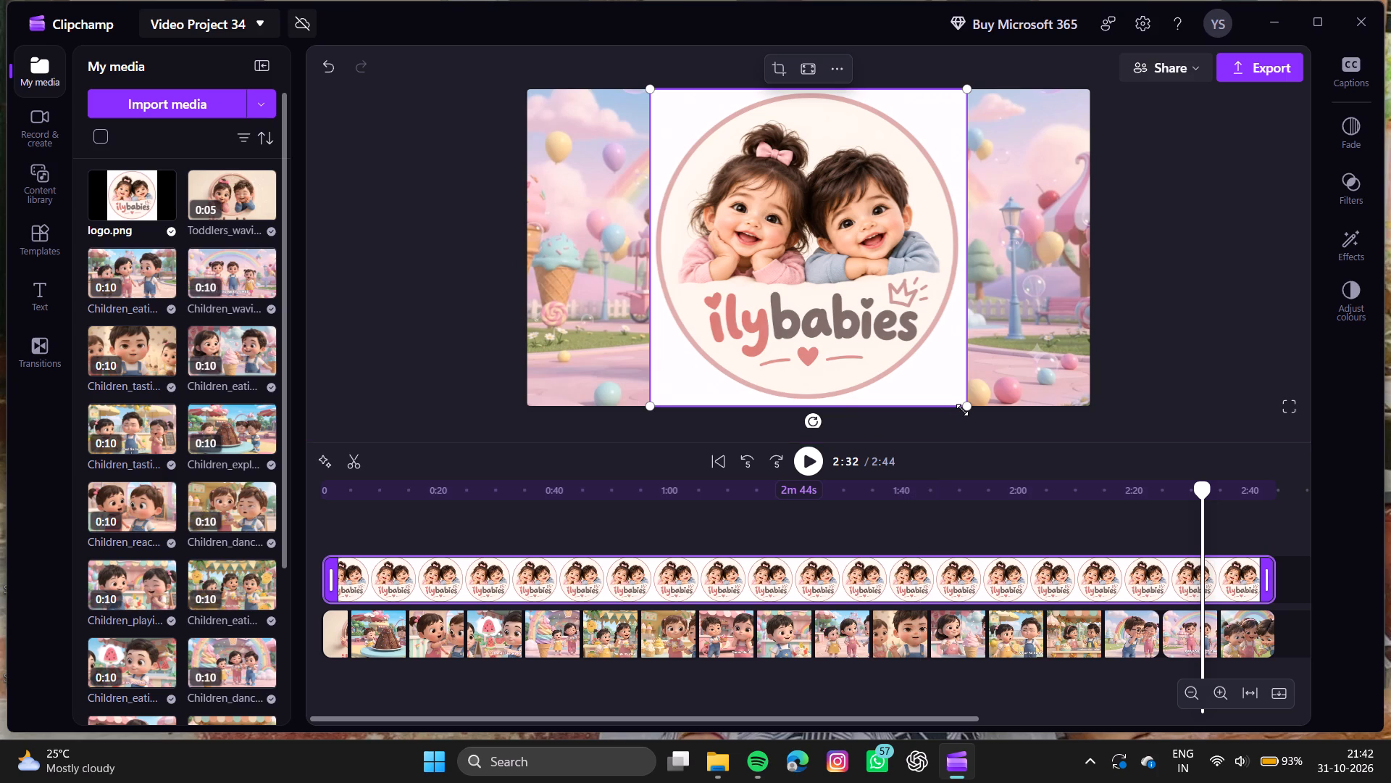
Shrink the ilybabies logo overlay to a small watermark and place it near the lower-right corner of the video frame.
left_click_drag(966, 406, 681, 144)
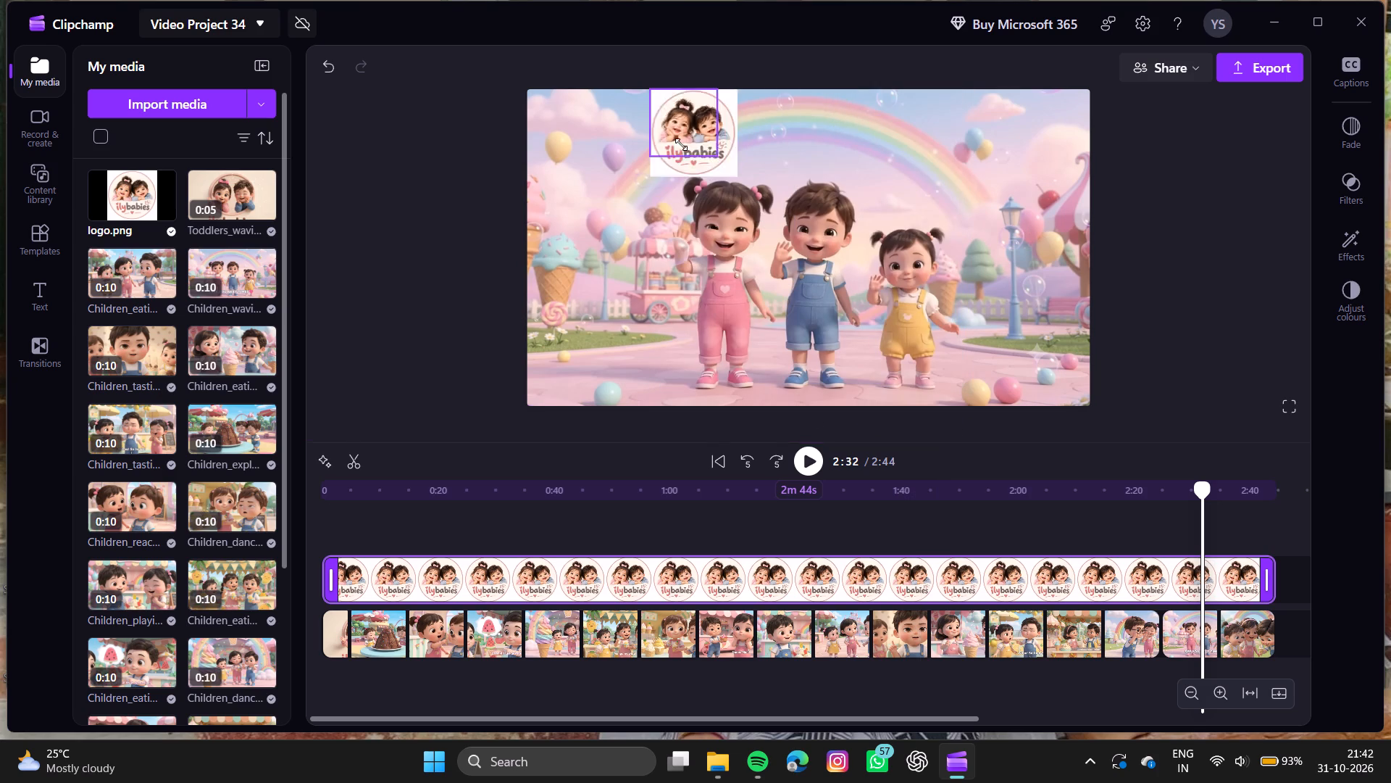
left_click_drag(681, 144, 721, 54)
left_click_drag(661, 100, 666, 101)
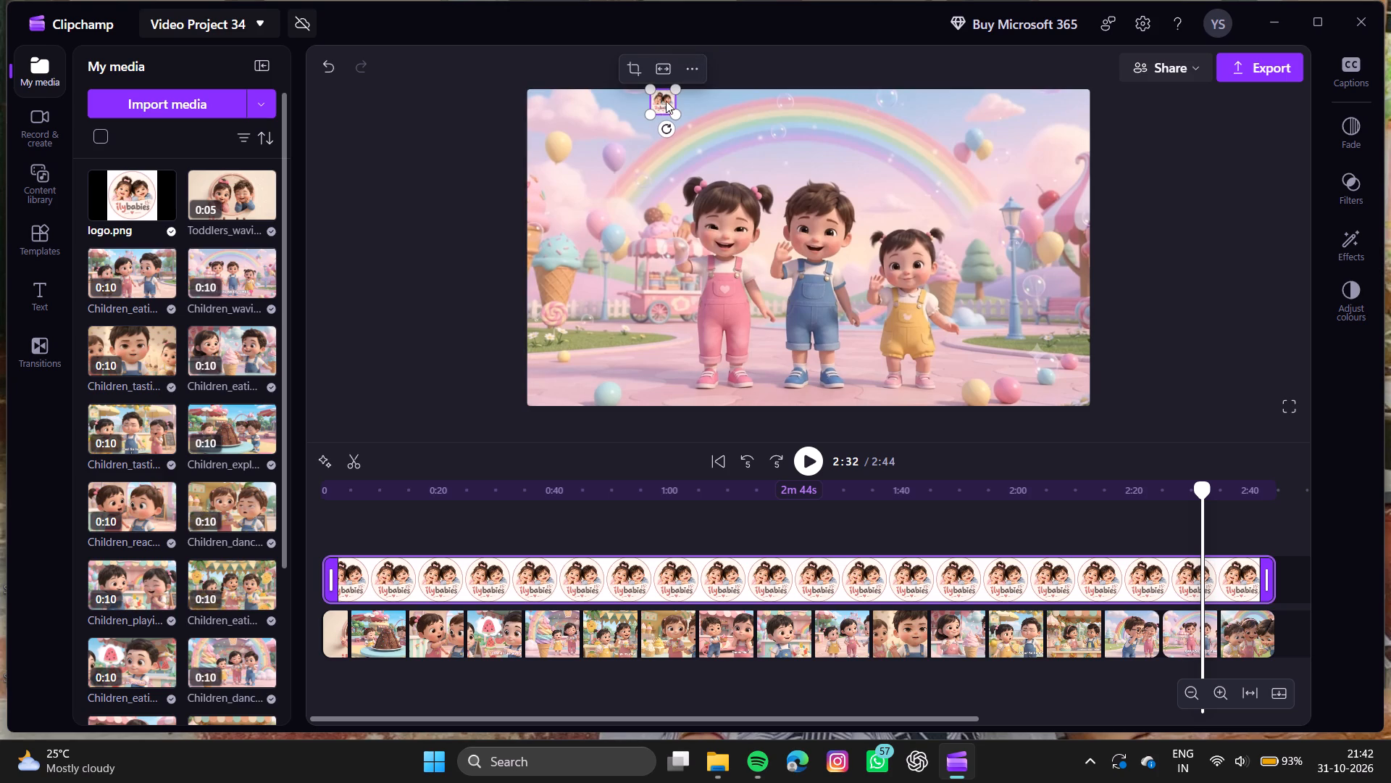
left_click_drag(666, 101, 1048, 349)
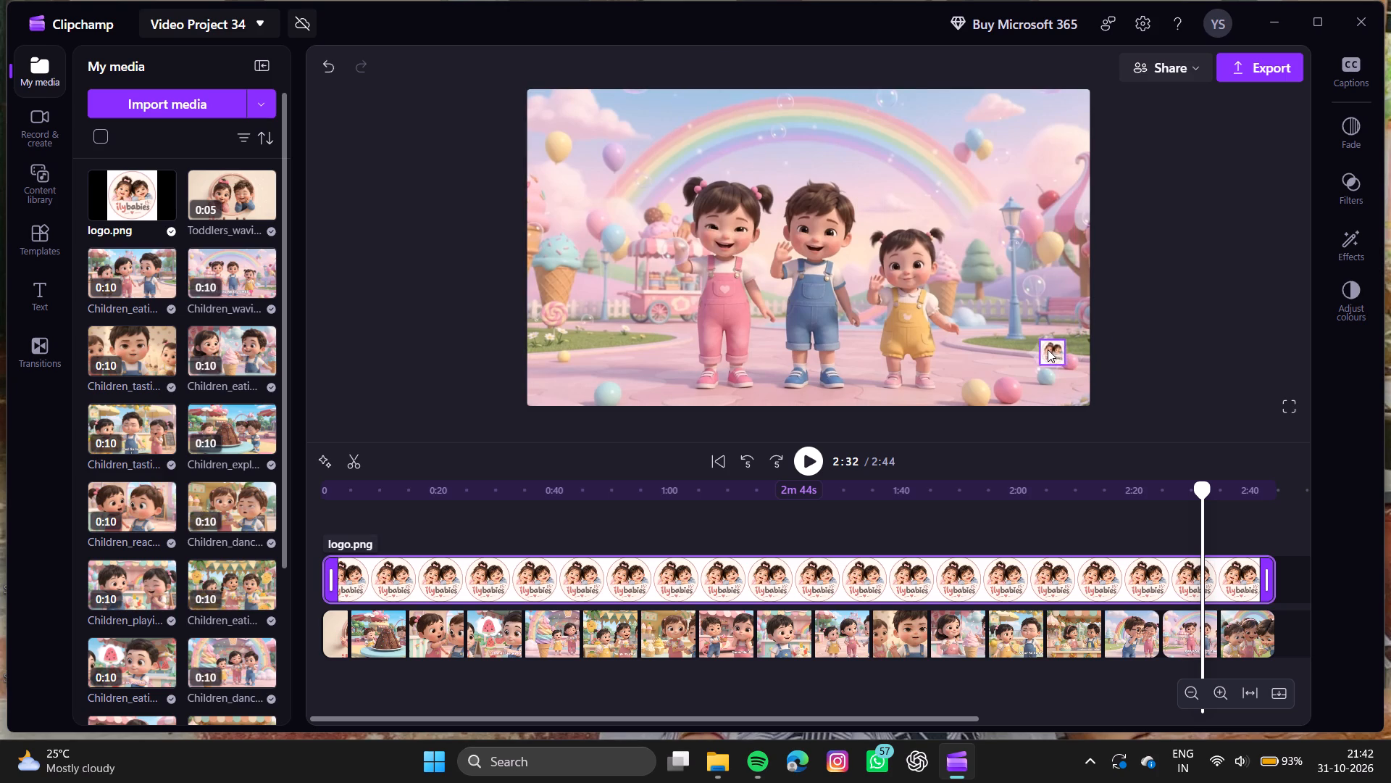
left_click_drag(1048, 349, 1038, 349)
Play back the video to check the logo overlay.
left_click(809, 460)
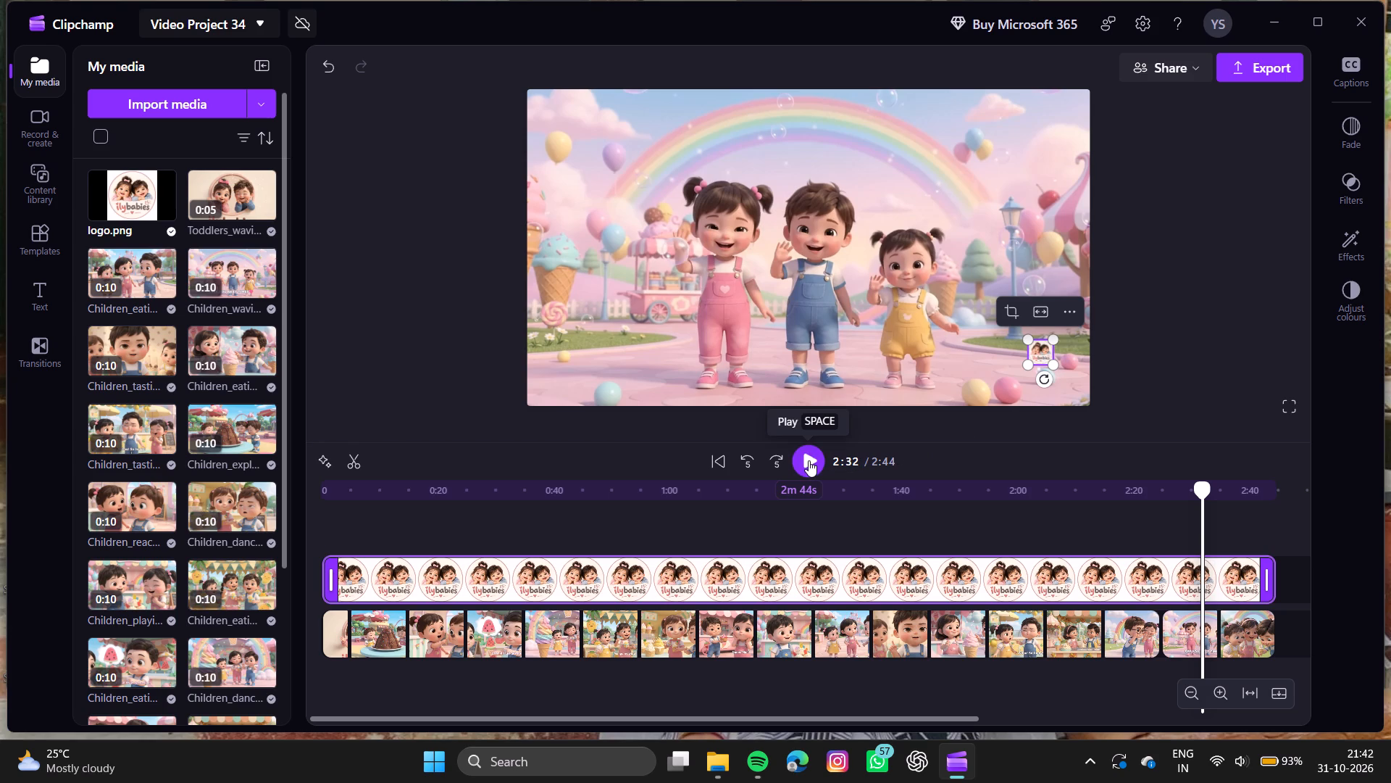
left_click(809, 460)
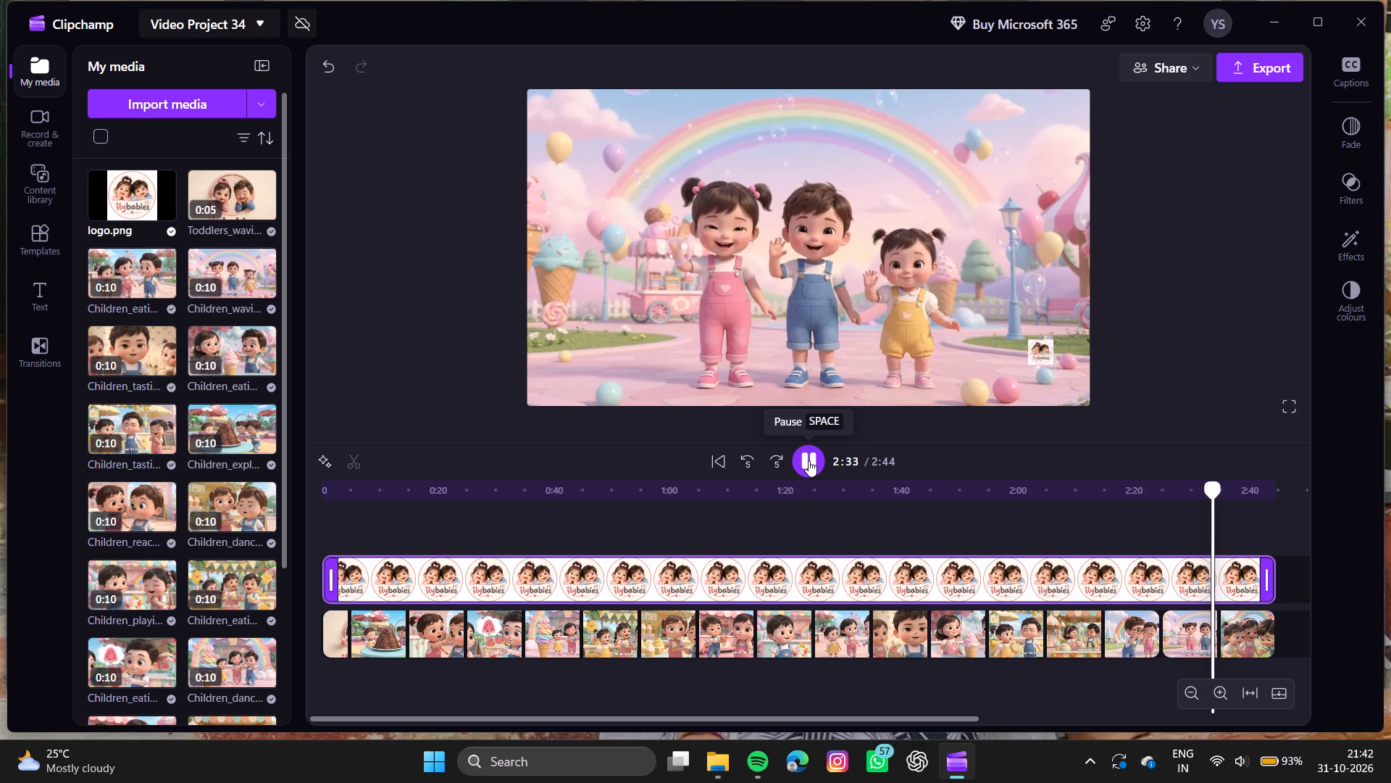
Preview the closing clips from about 2:33 with the logo overlay, and return the playhead to 0:05 after the intro clip.
left_click(809, 460)
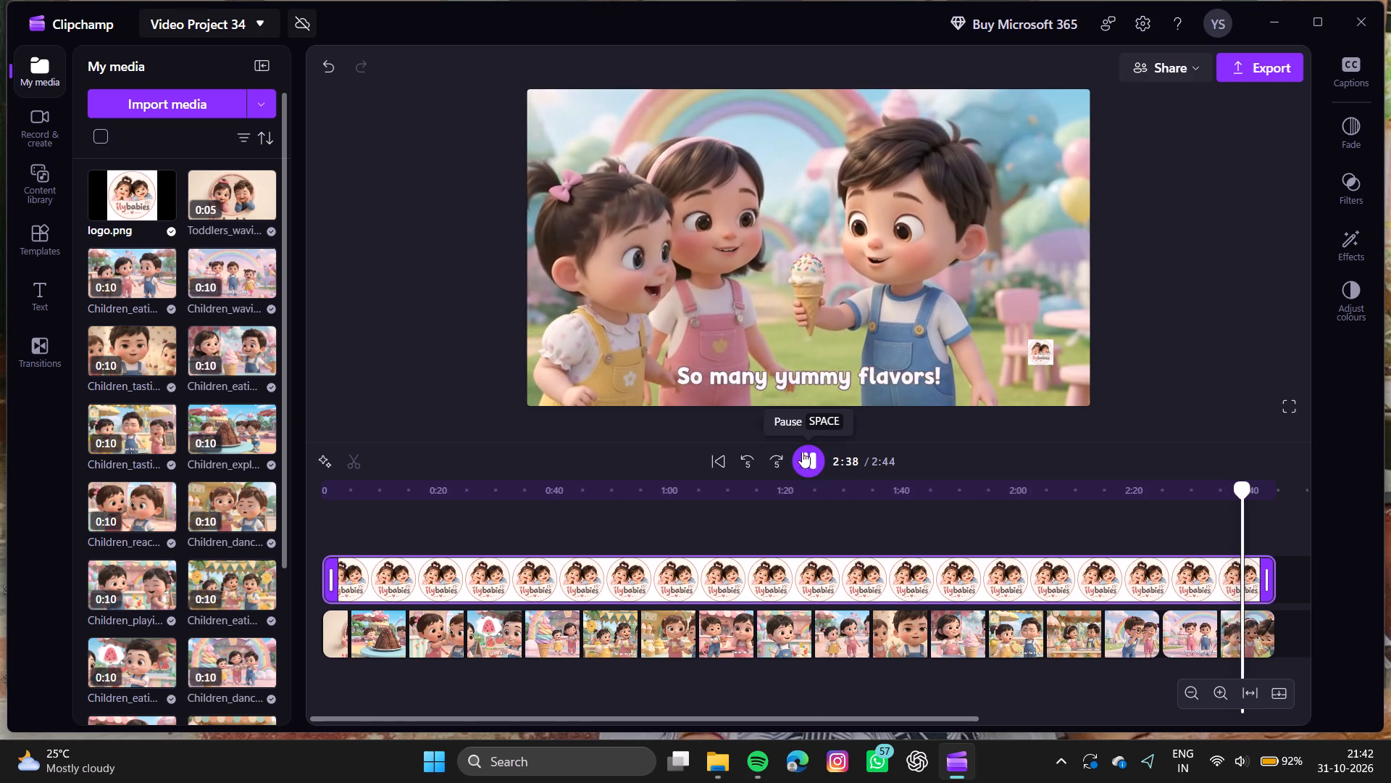
left_click(806, 465)
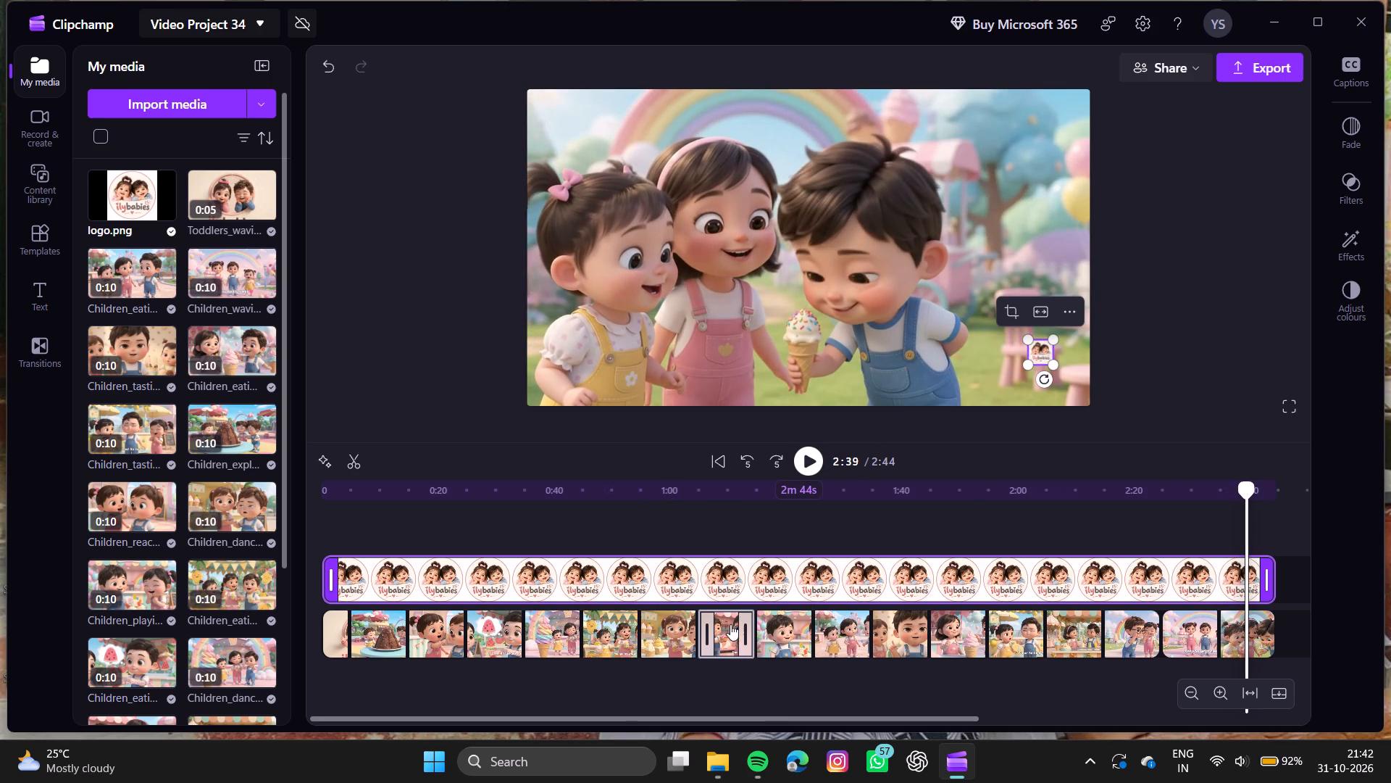
scroll(730, 624, "right", 3)
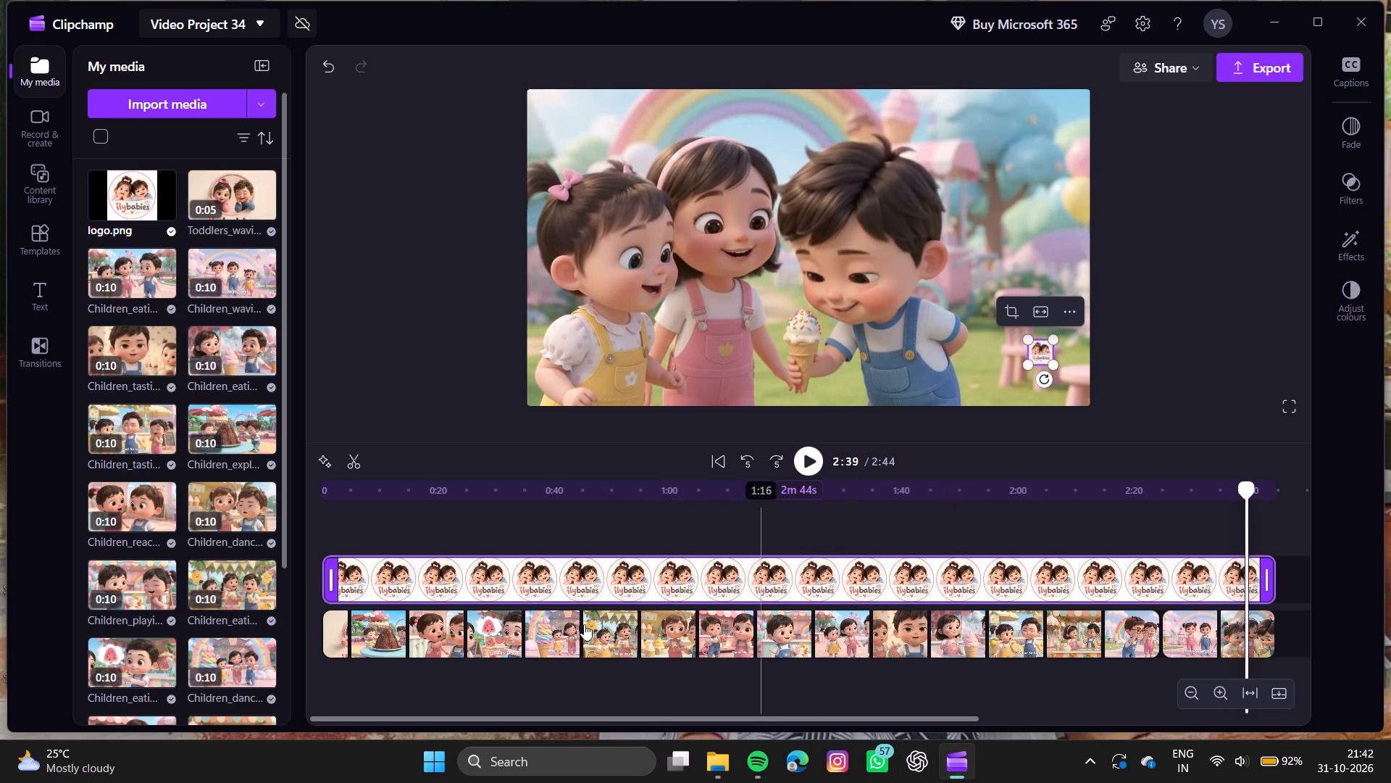
left_click(347, 499)
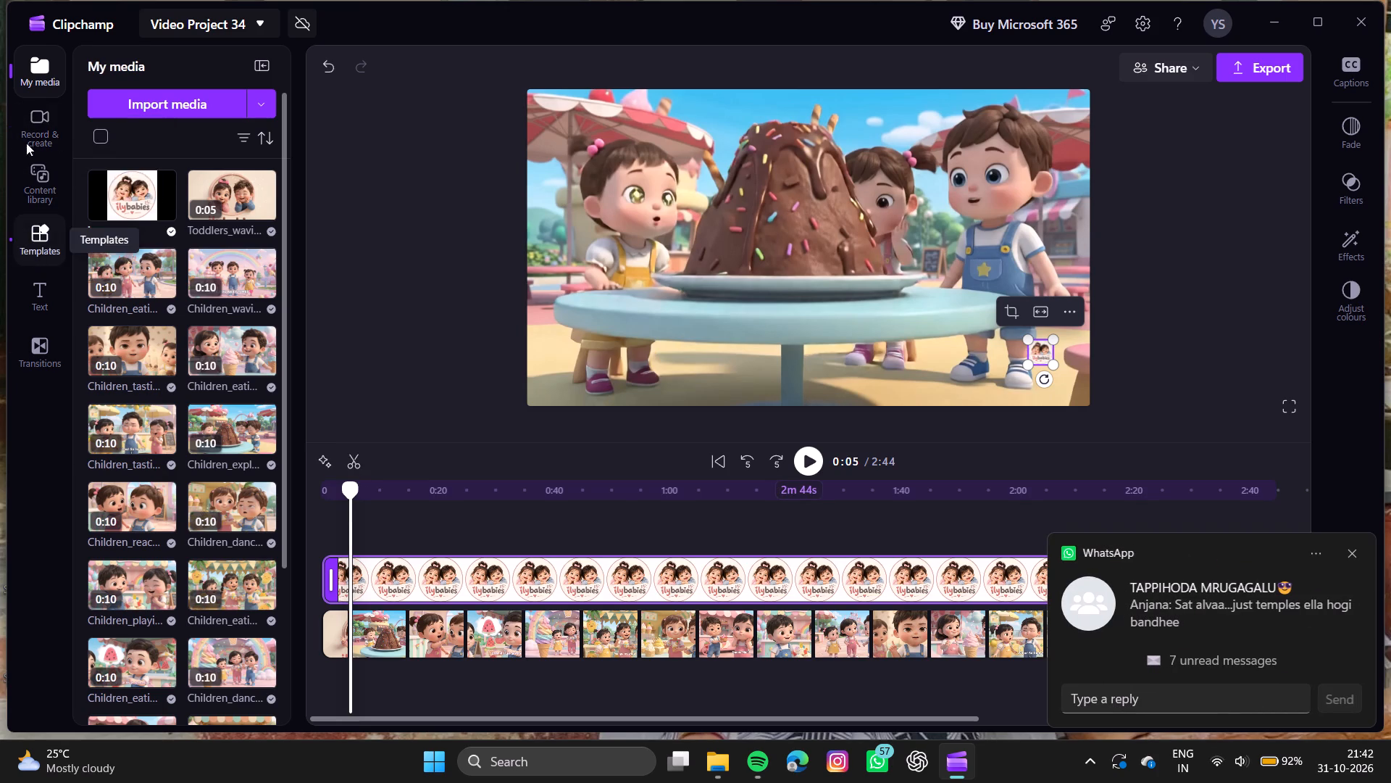
Import the music track "Toys Are Us - Blue Deer Studio" from the Downloads folder into the project media.
left_click(174, 103)
scroll(259, 273, "down", 3)
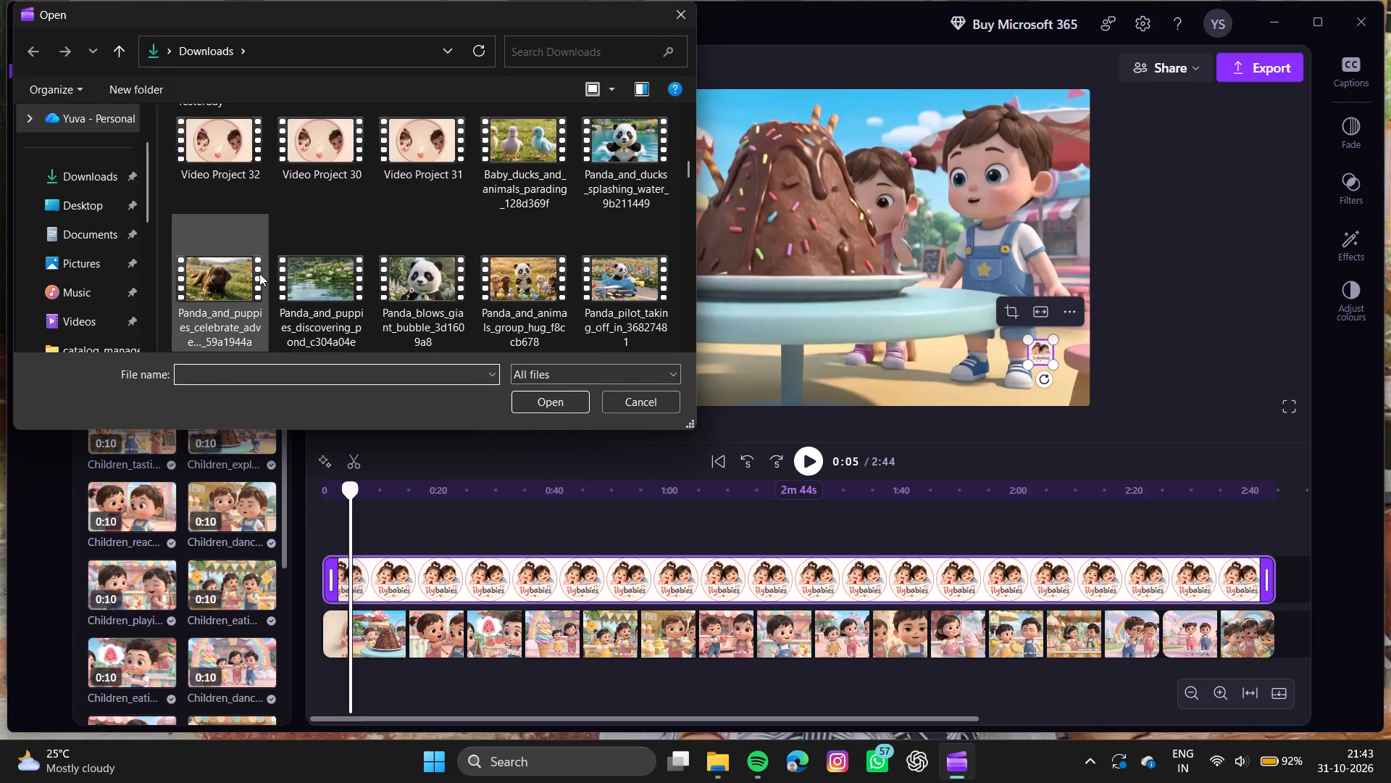
scroll(259, 273, "down", 6)
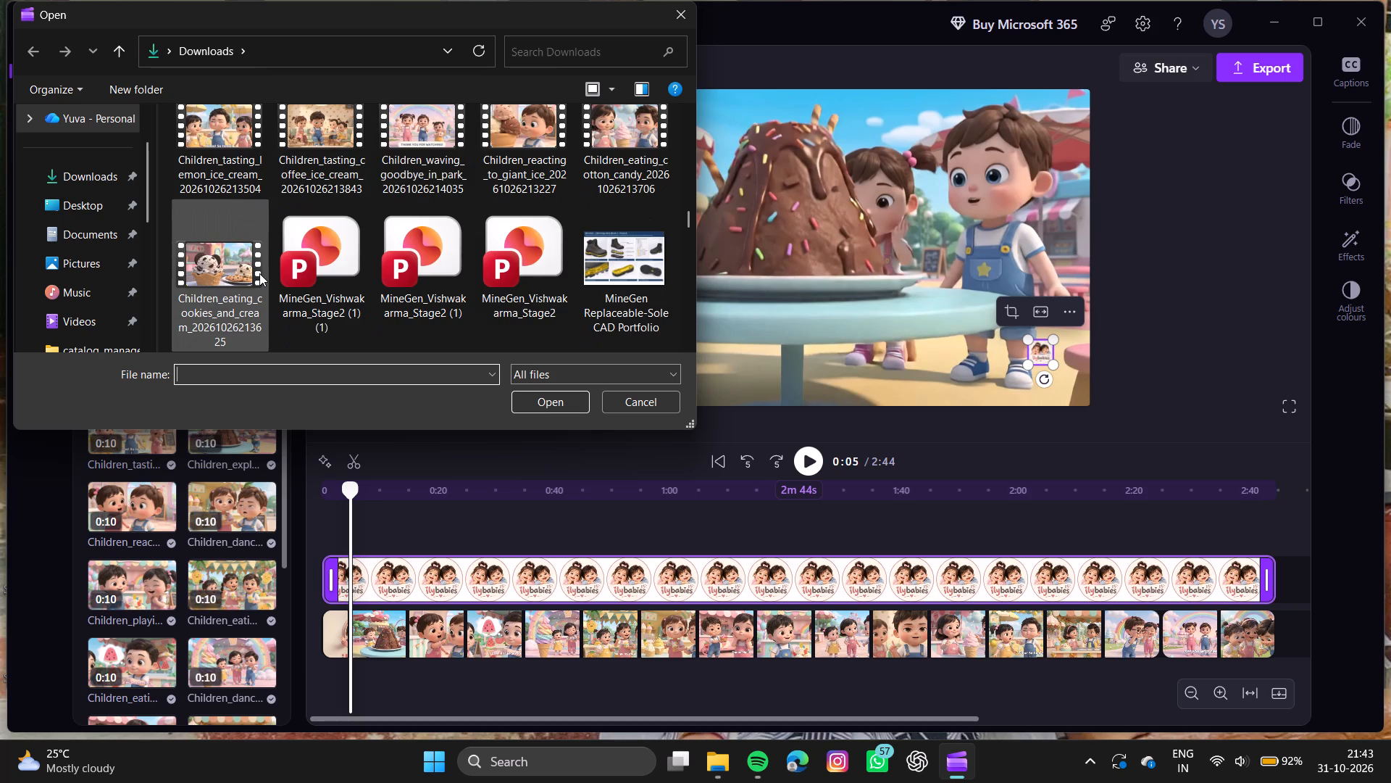
scroll(259, 273, "down", 3)
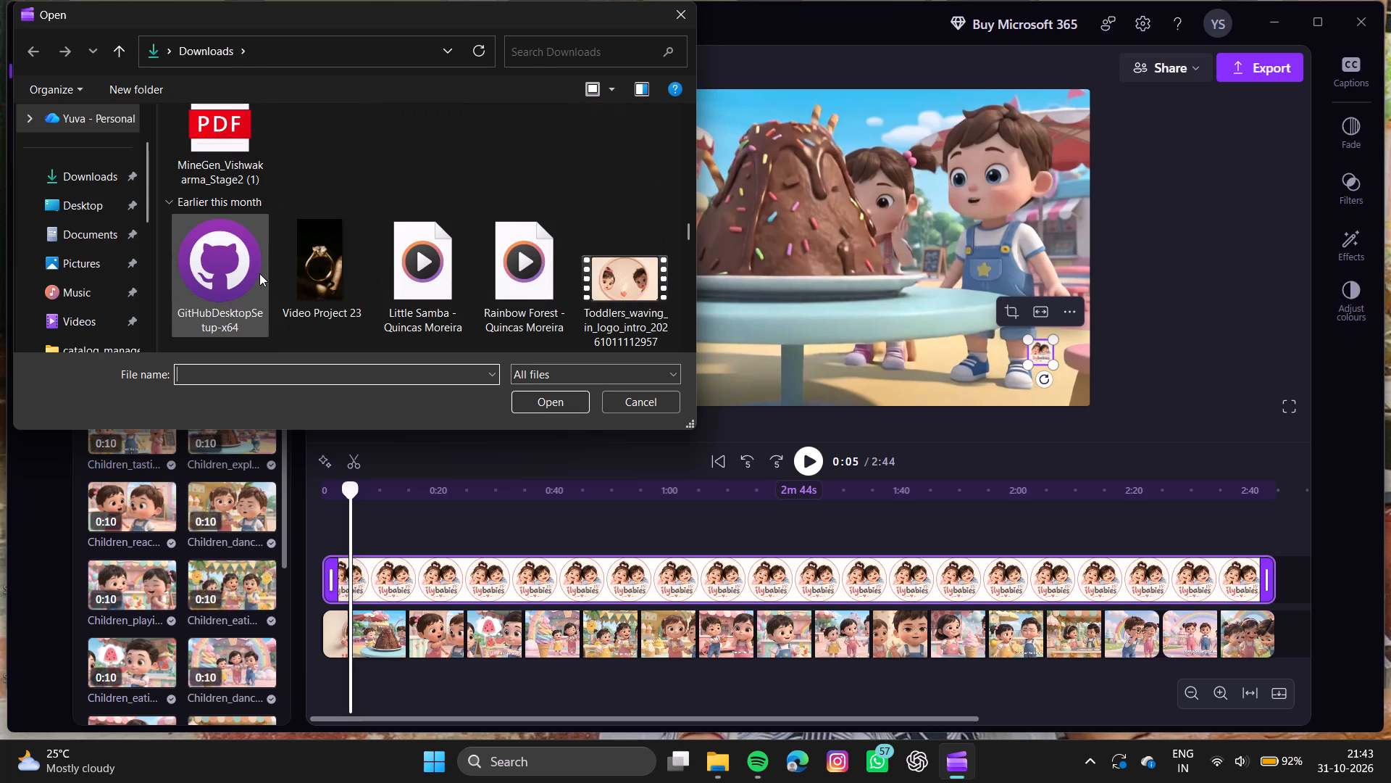
scroll(259, 273, "down", 1)
scroll(259, 273, "up", 1)
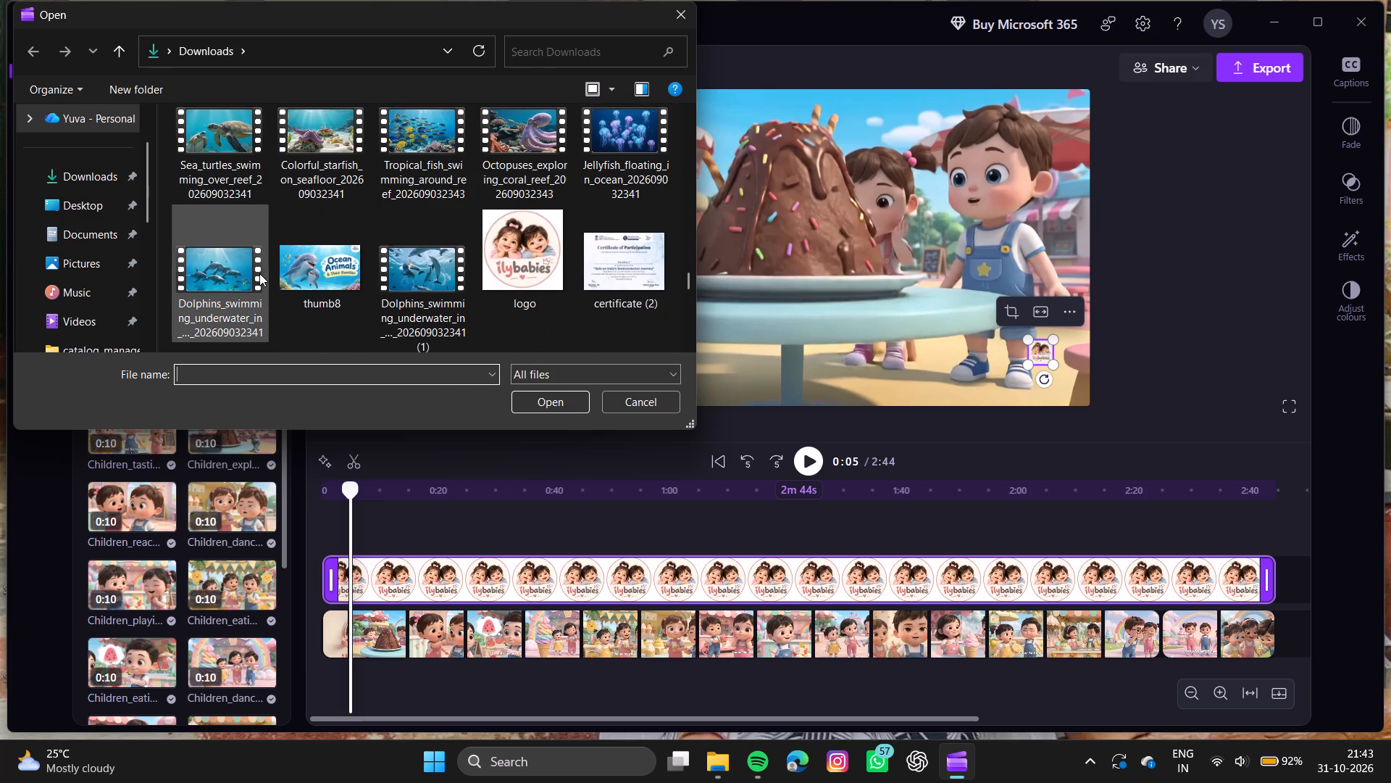
scroll(259, 273, "up", 2)
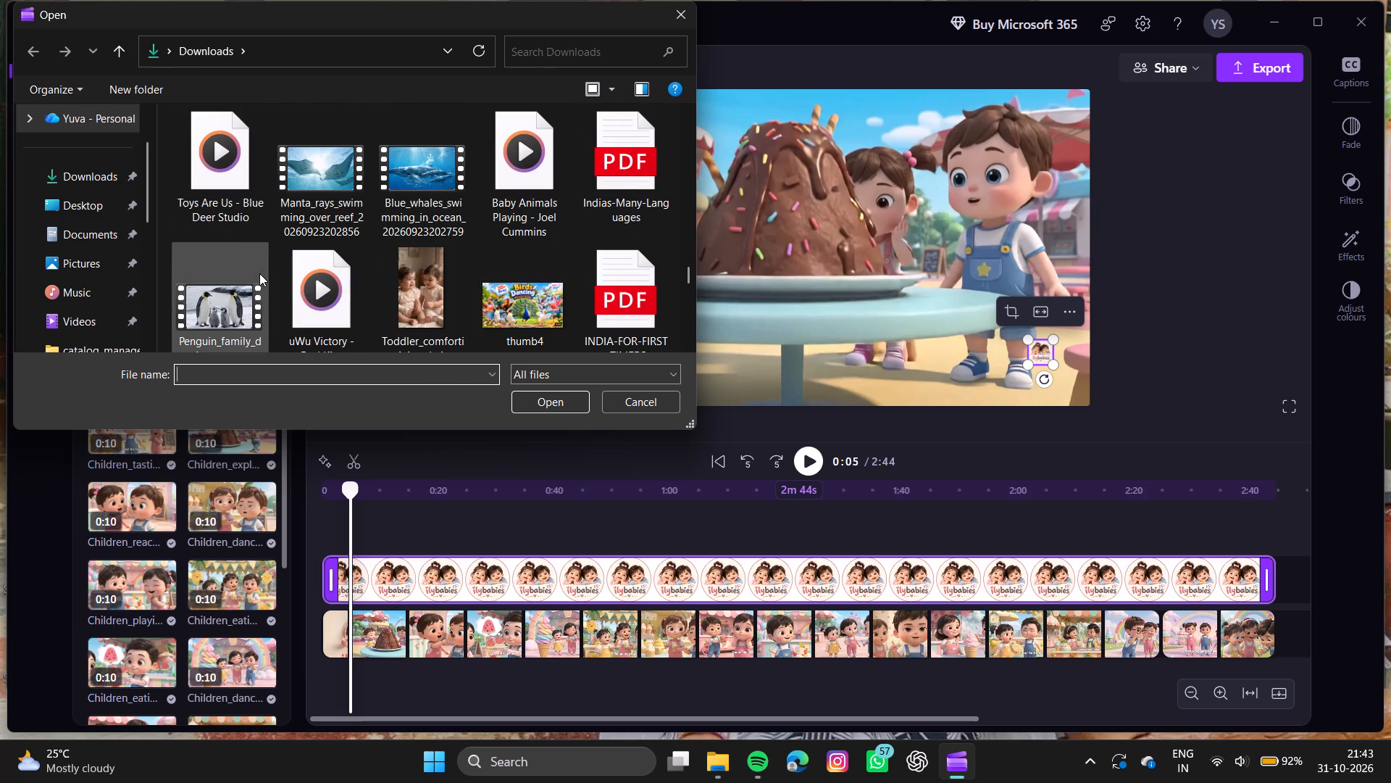
double_click(224, 215)
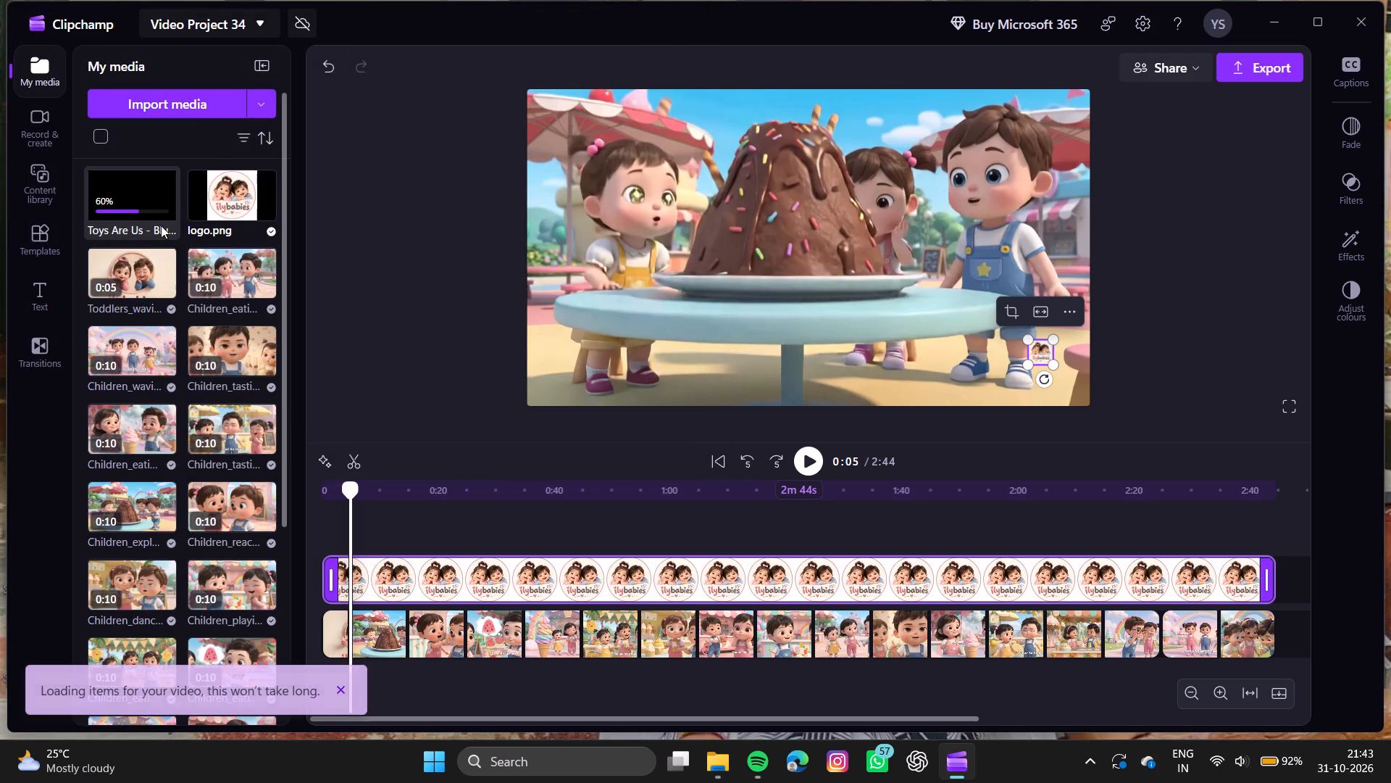
Import the uWu Victory audio track from the Downloads folder into the project media.
left_click(173, 93)
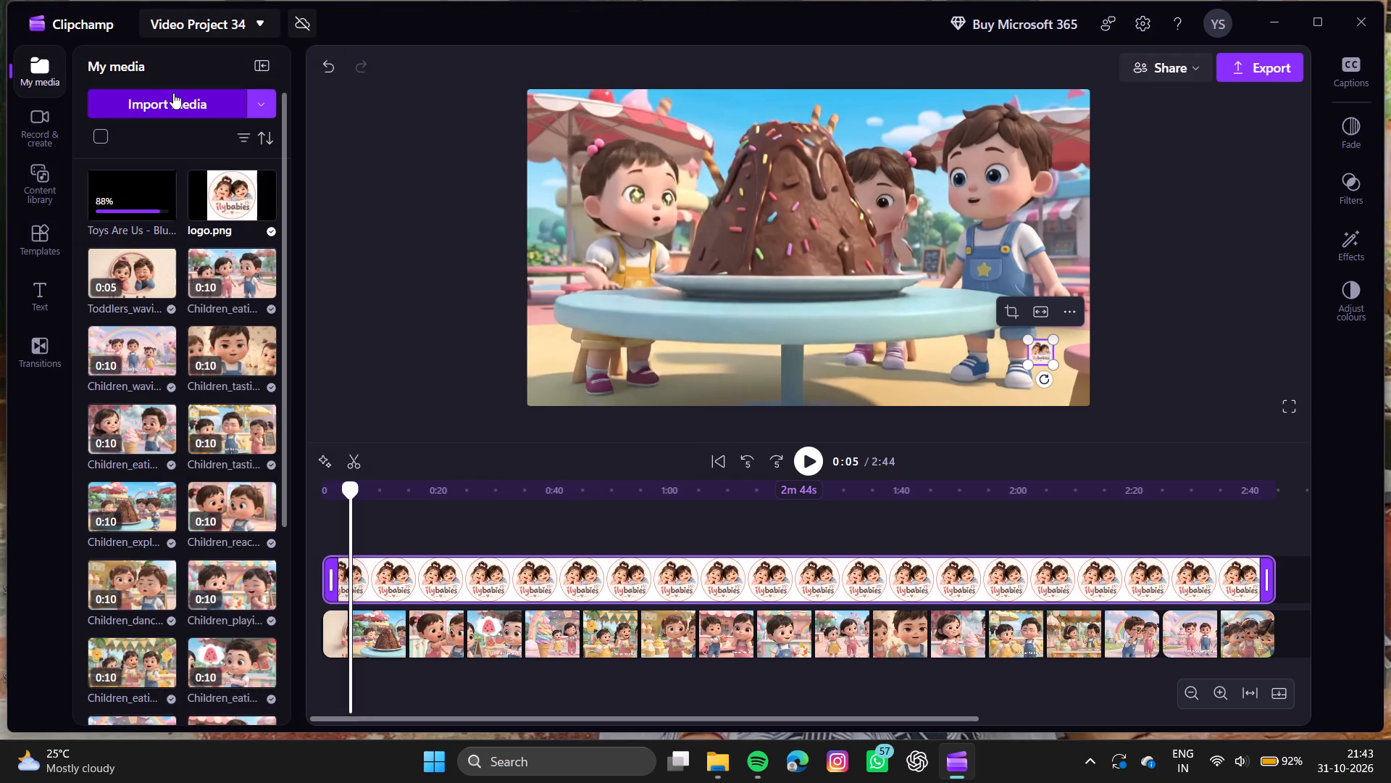
scroll(284, 202, "down", 2)
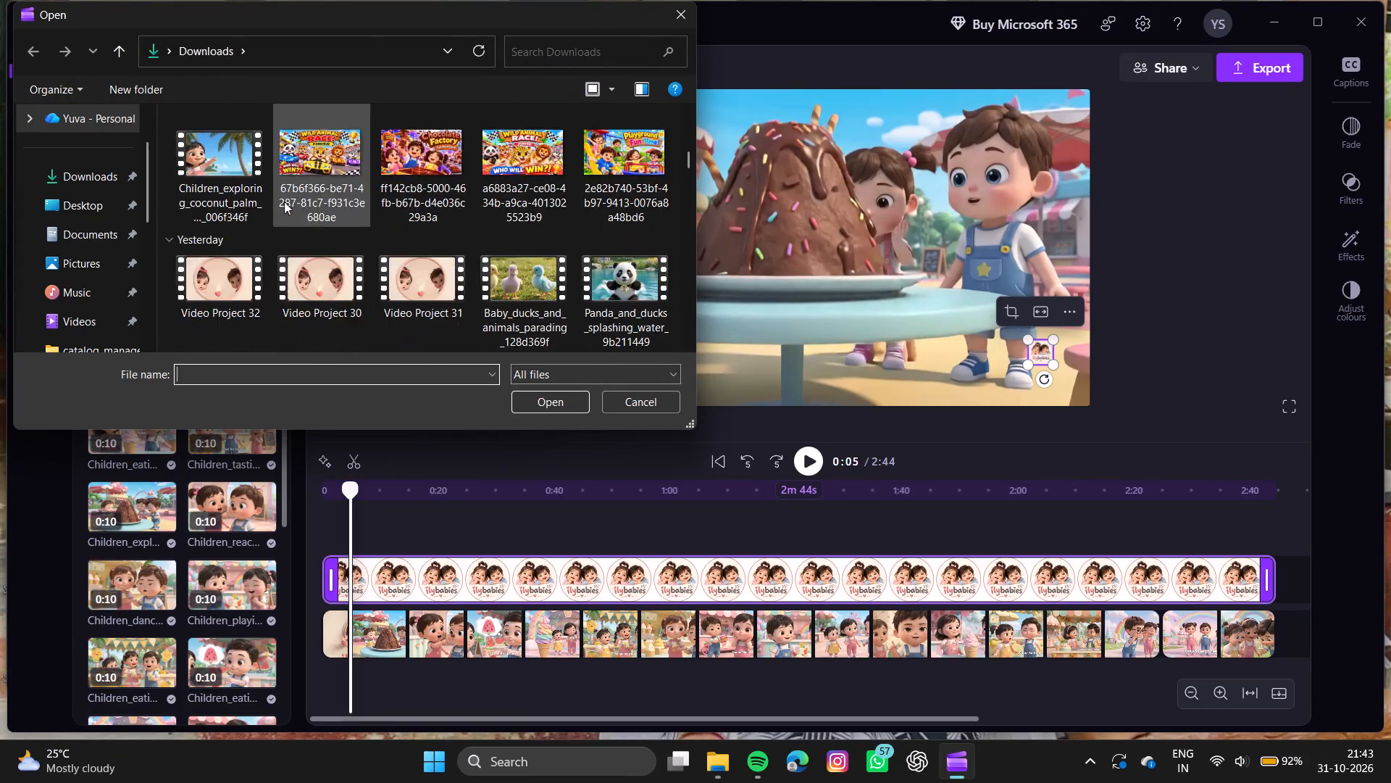
scroll(284, 202, "down", 4)
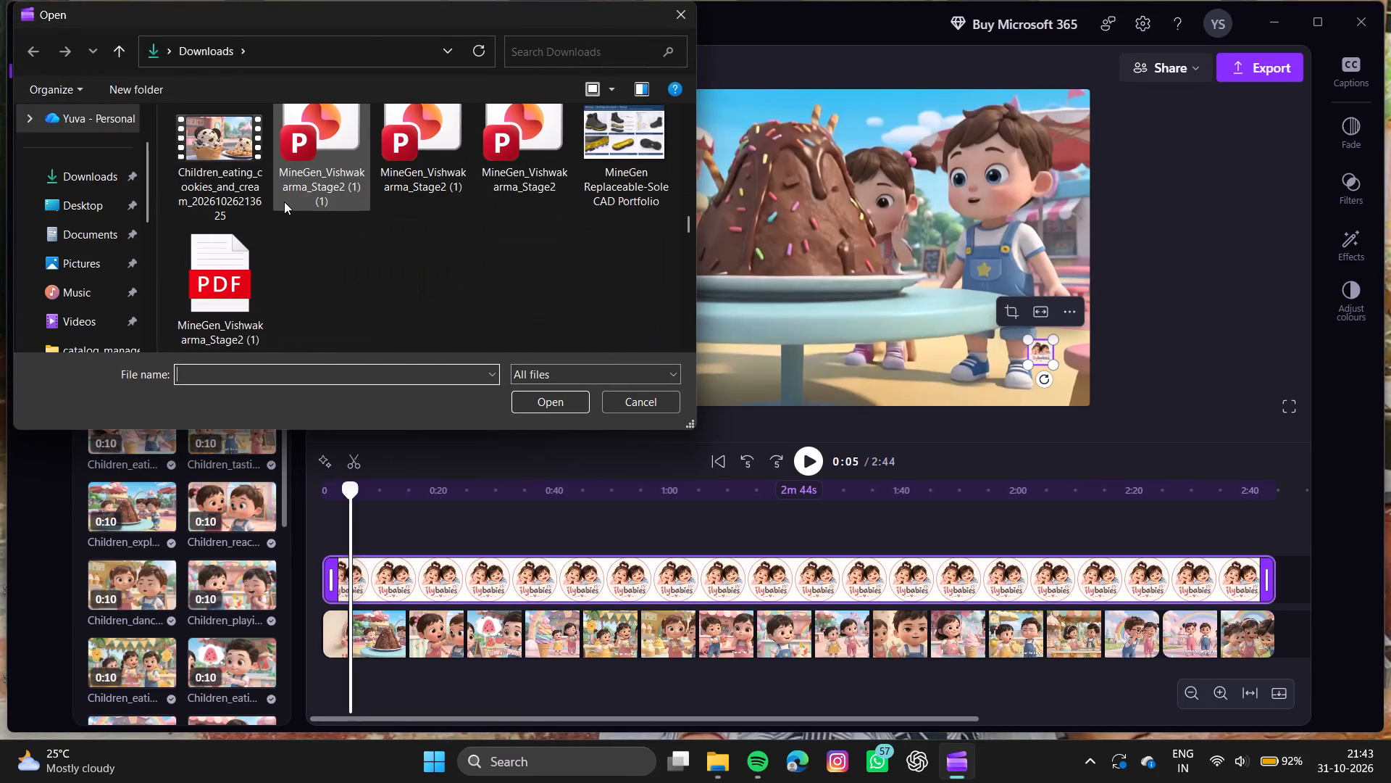
scroll(284, 202, "down", 4)
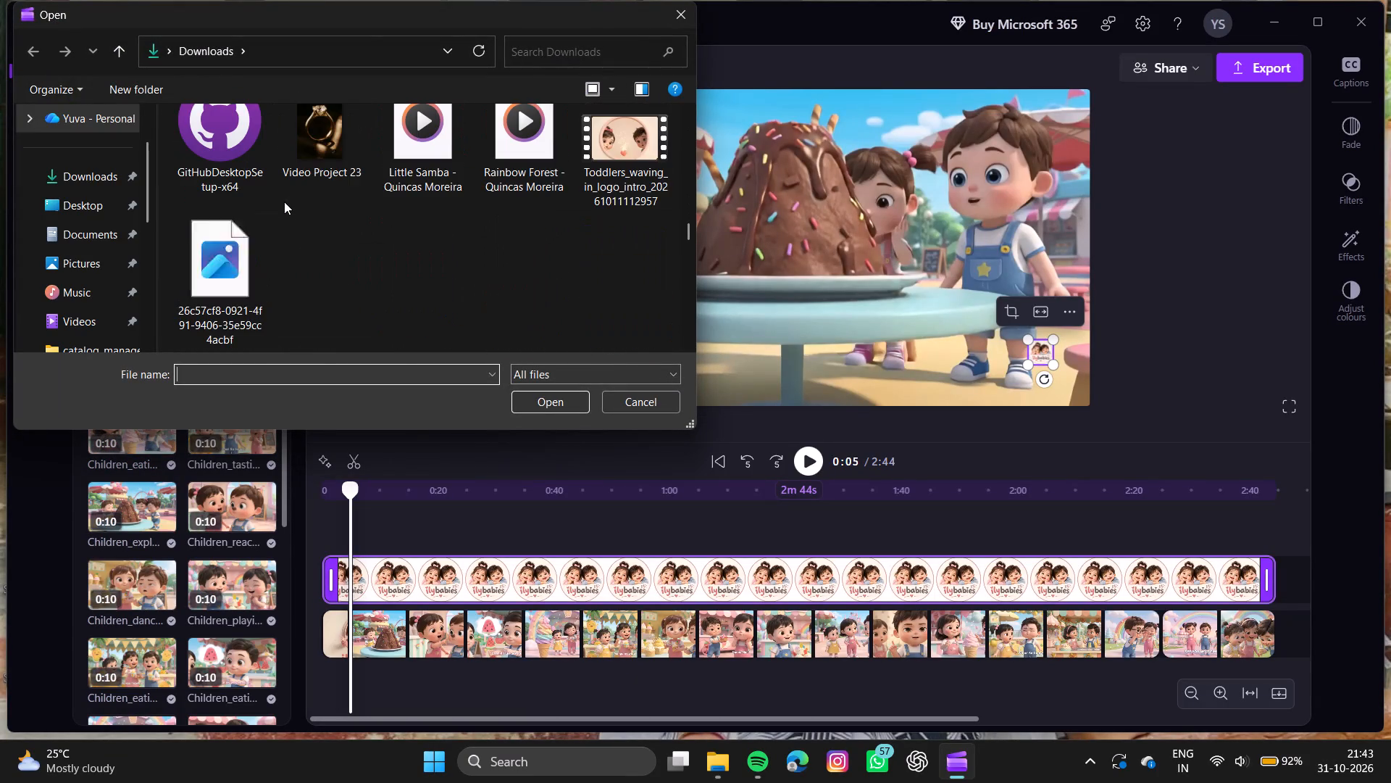
scroll(284, 202, "down", 2)
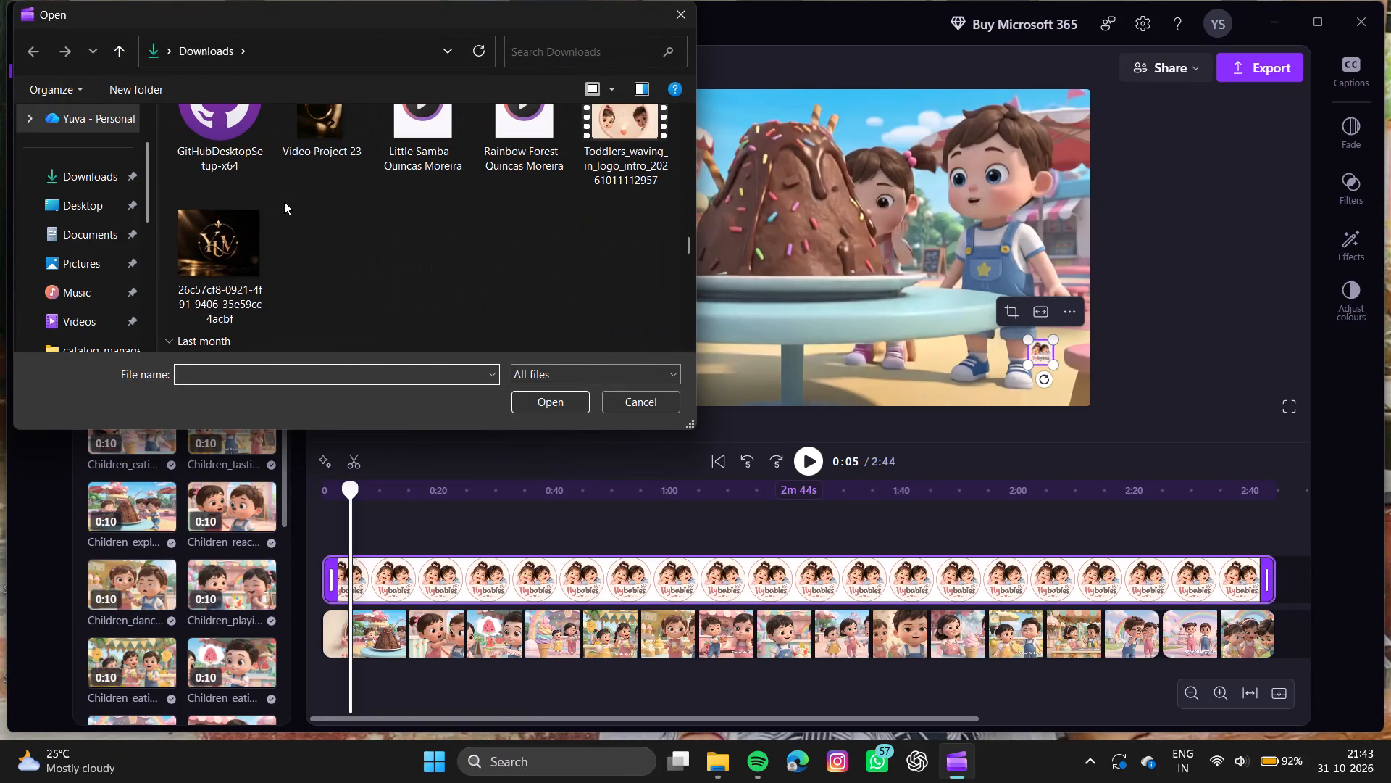
scroll(284, 202, "down", 1)
scroll(284, 202, "up", 1)
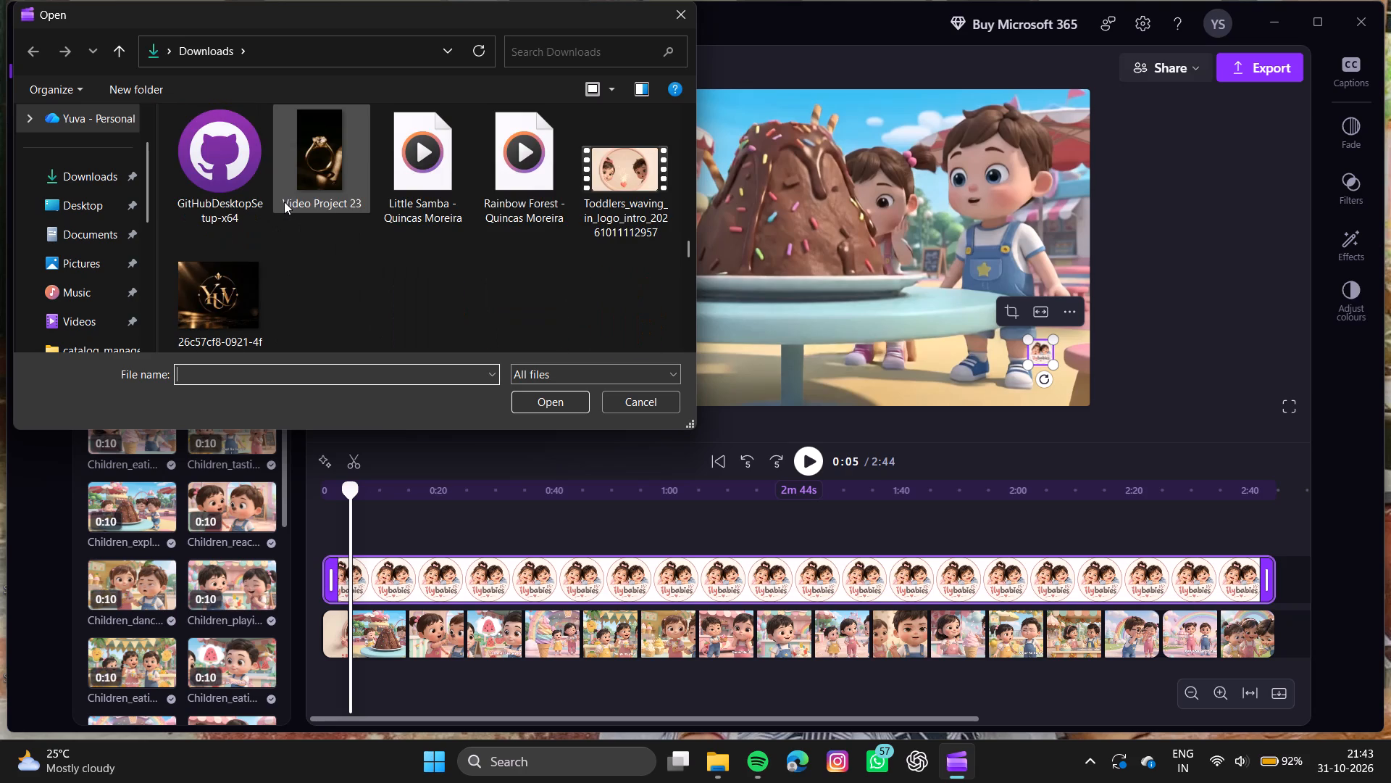
scroll(284, 202, "down", 1)
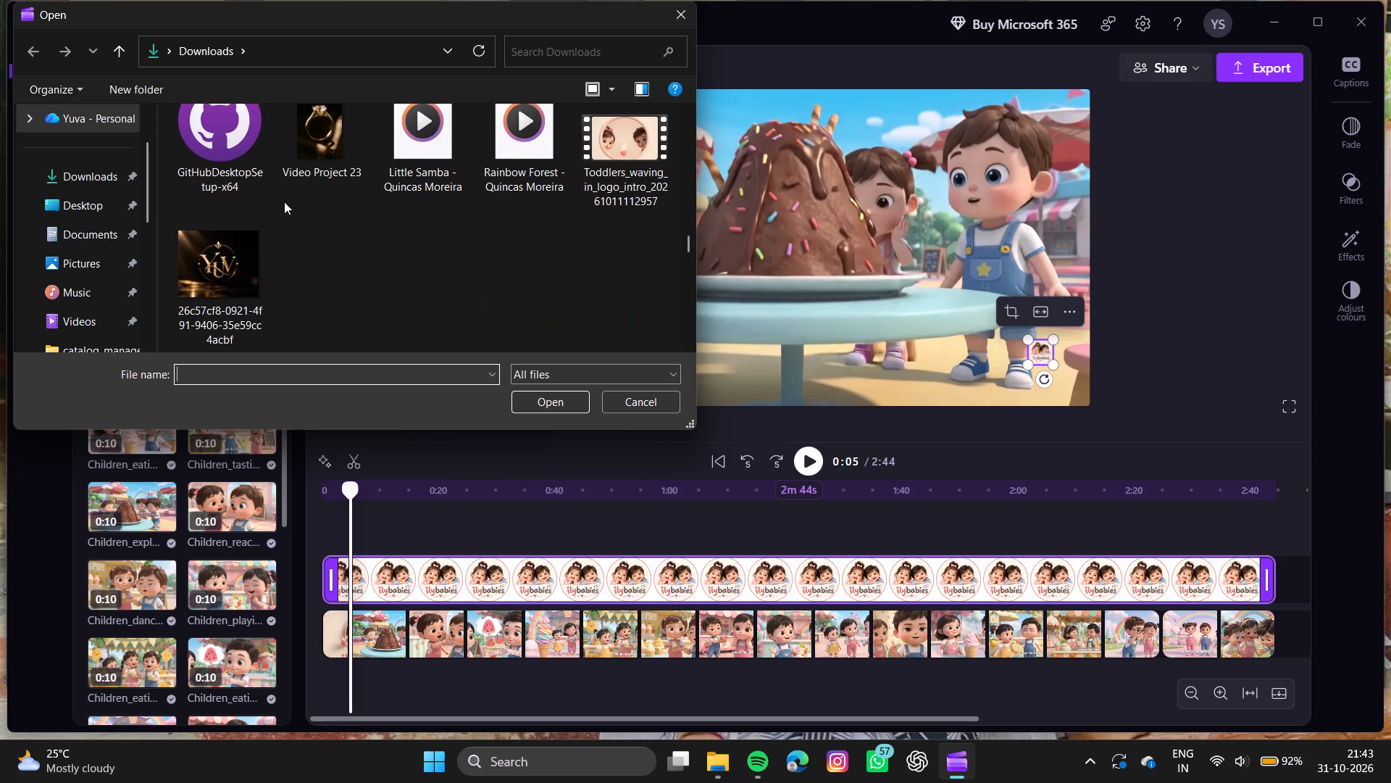
scroll(284, 202, "down", 3)
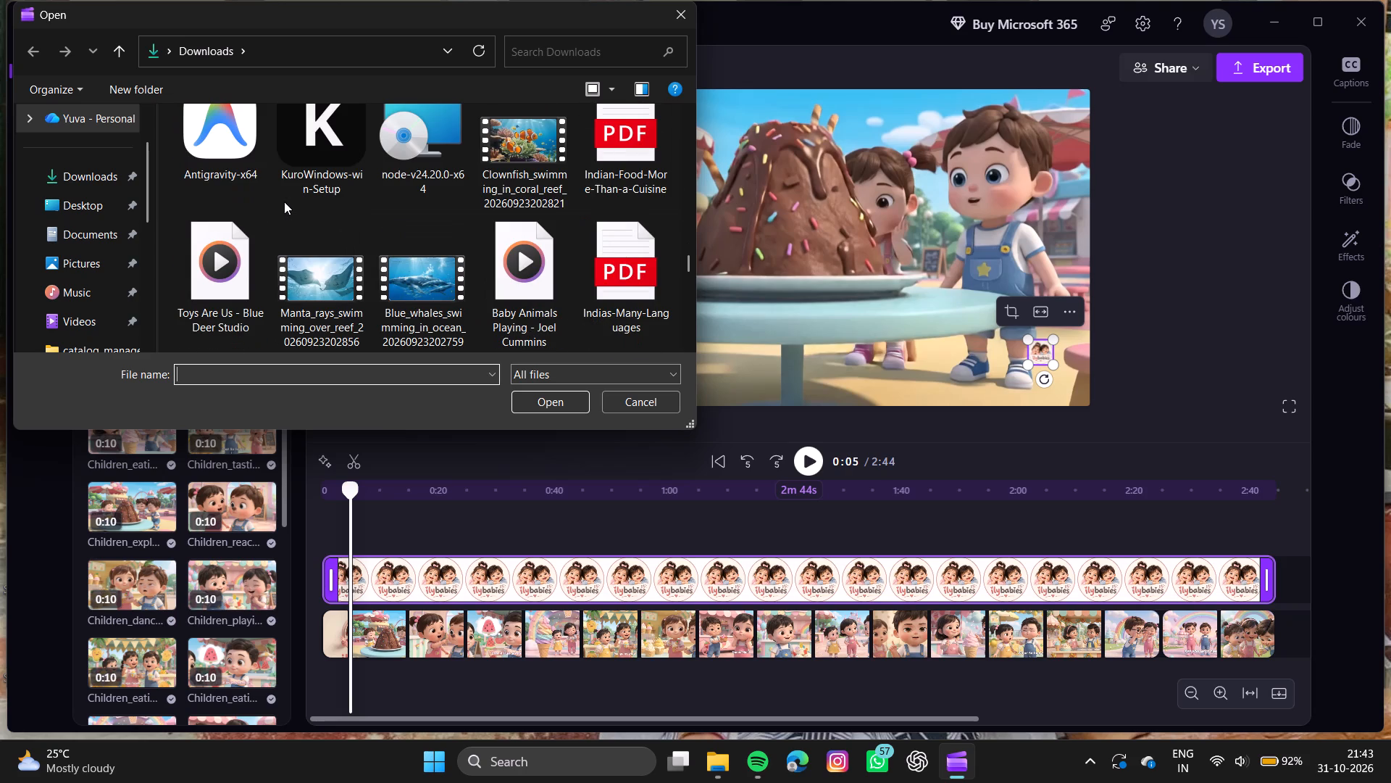
scroll(284, 202, "down", 2)
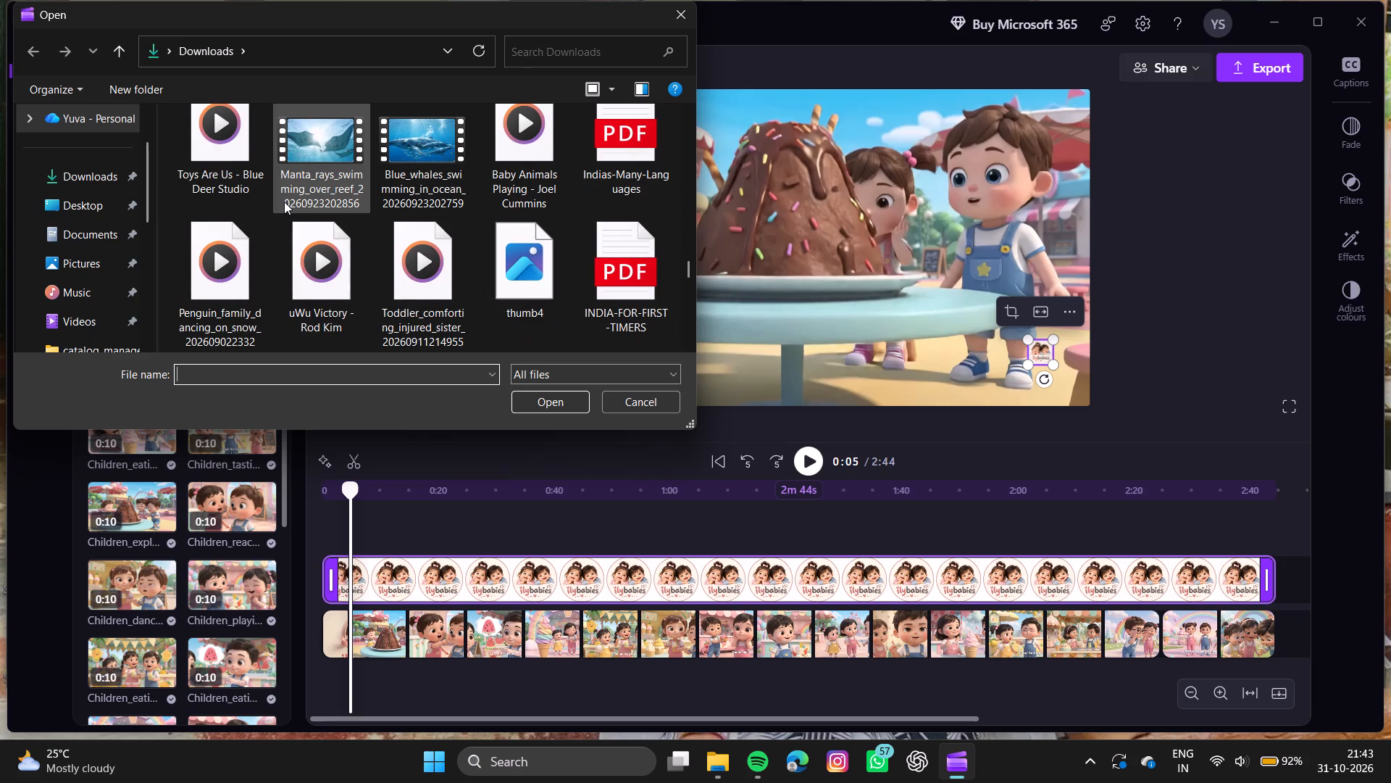
double_click(314, 283)
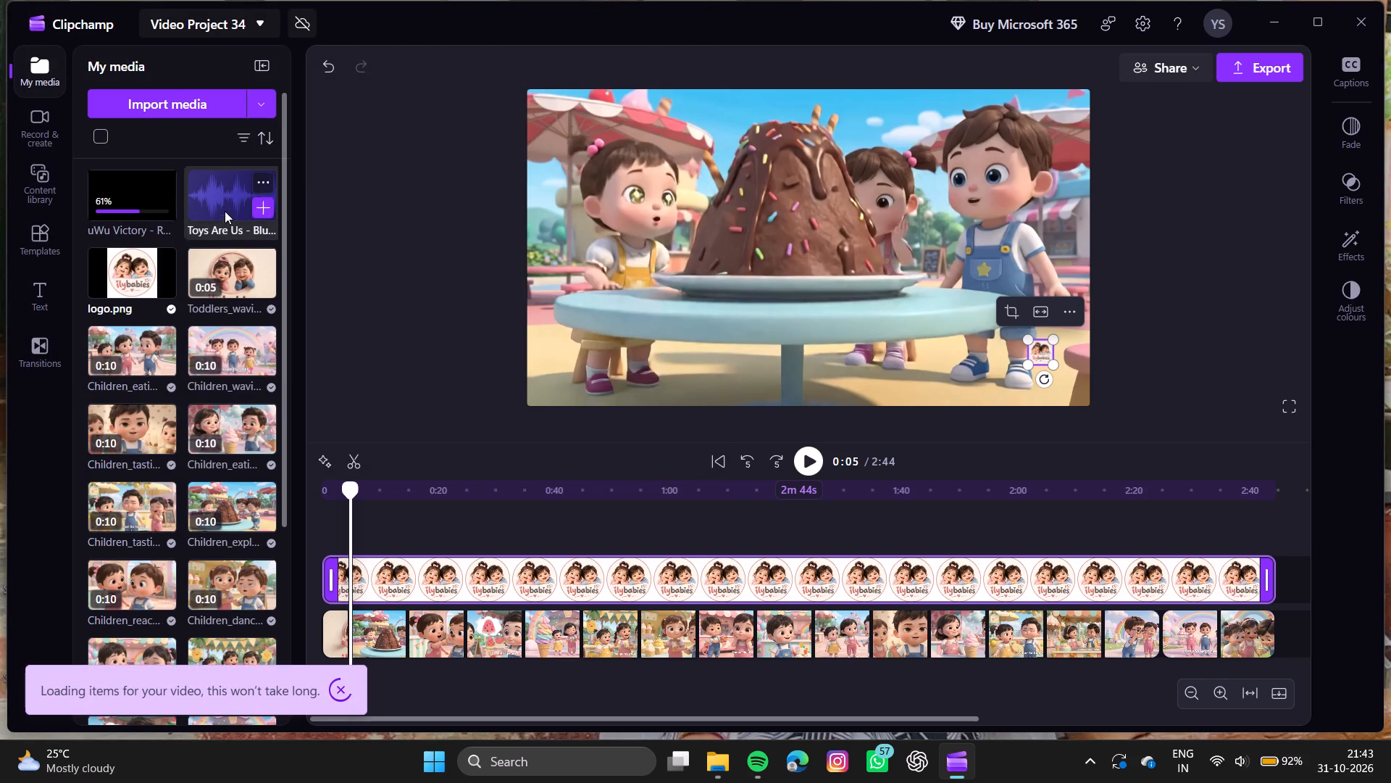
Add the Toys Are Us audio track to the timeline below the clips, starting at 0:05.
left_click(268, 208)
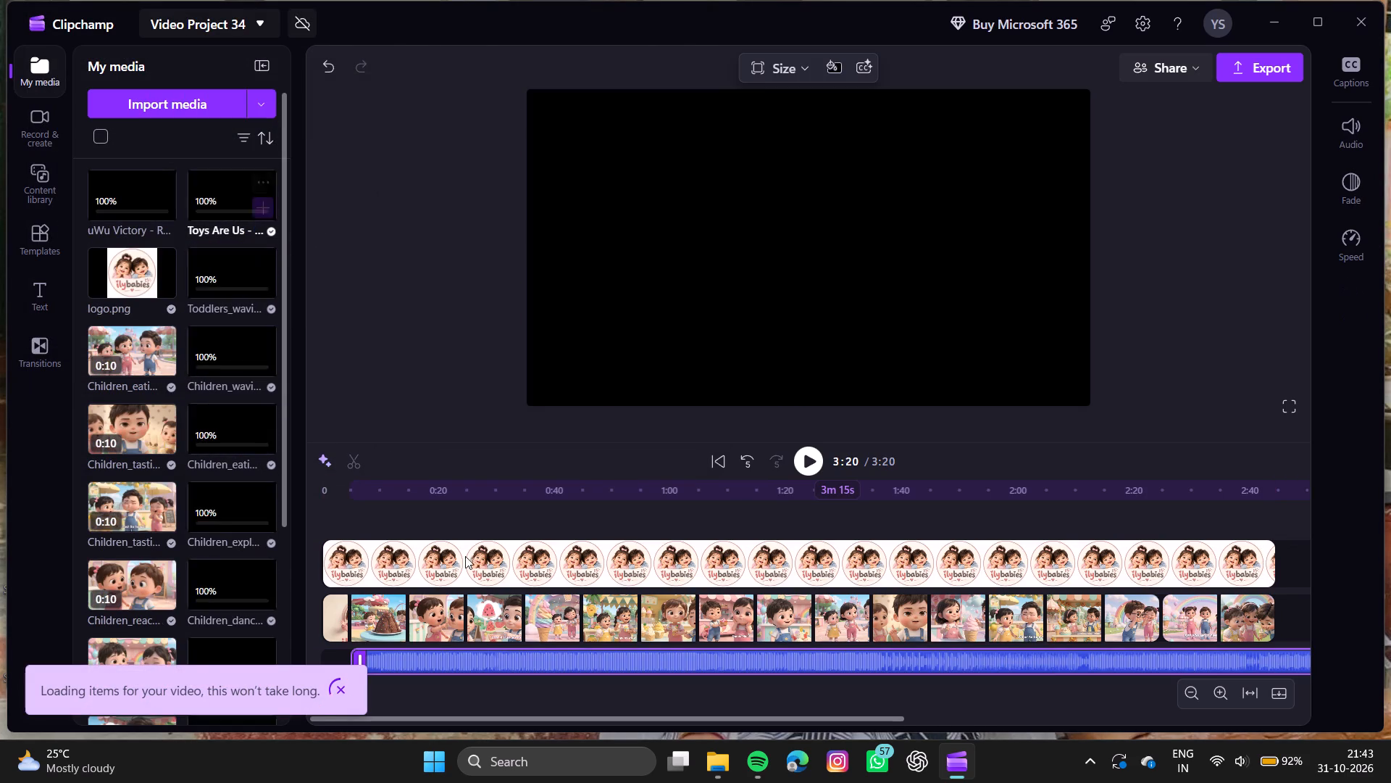
Raise the system volume and play back from about 0:05 to listen to the Toys Are Us track.
left_click(354, 509)
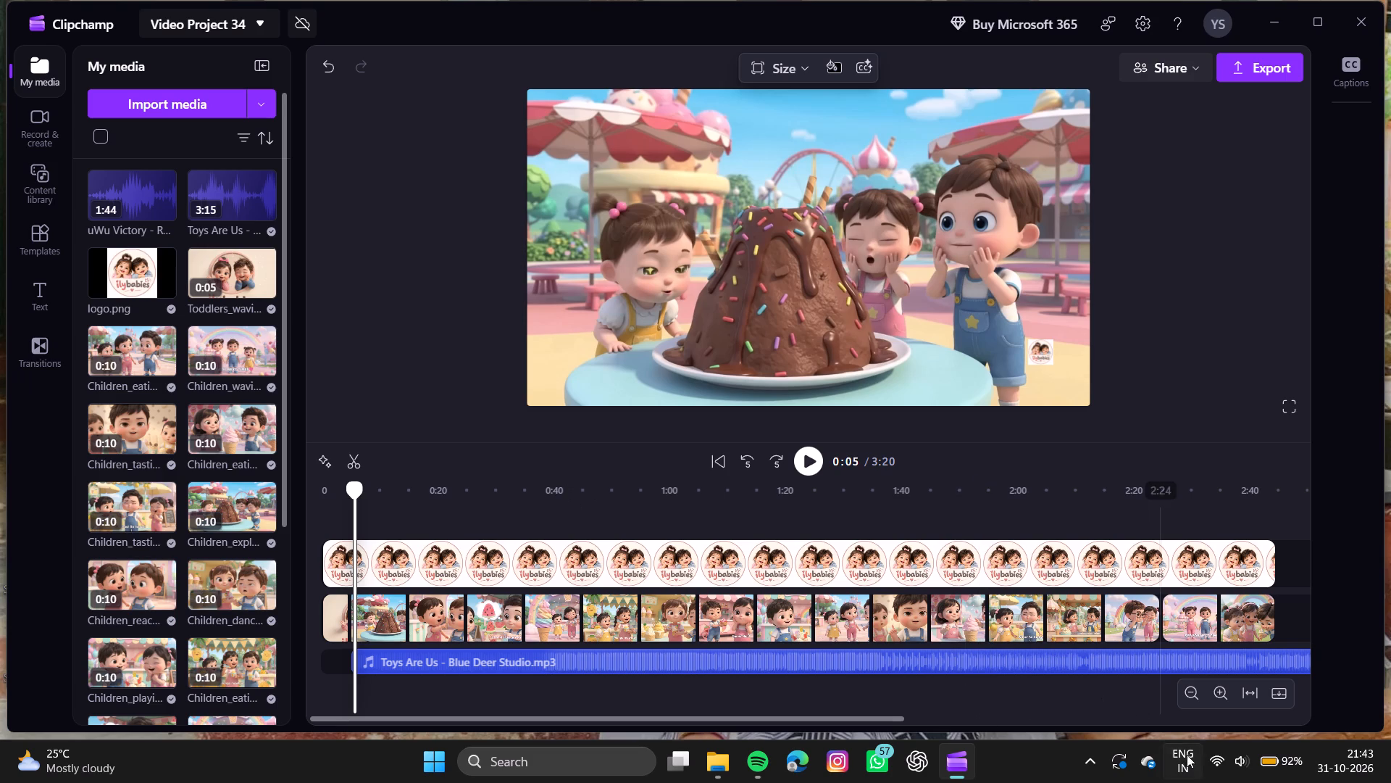
left_click(1235, 771)
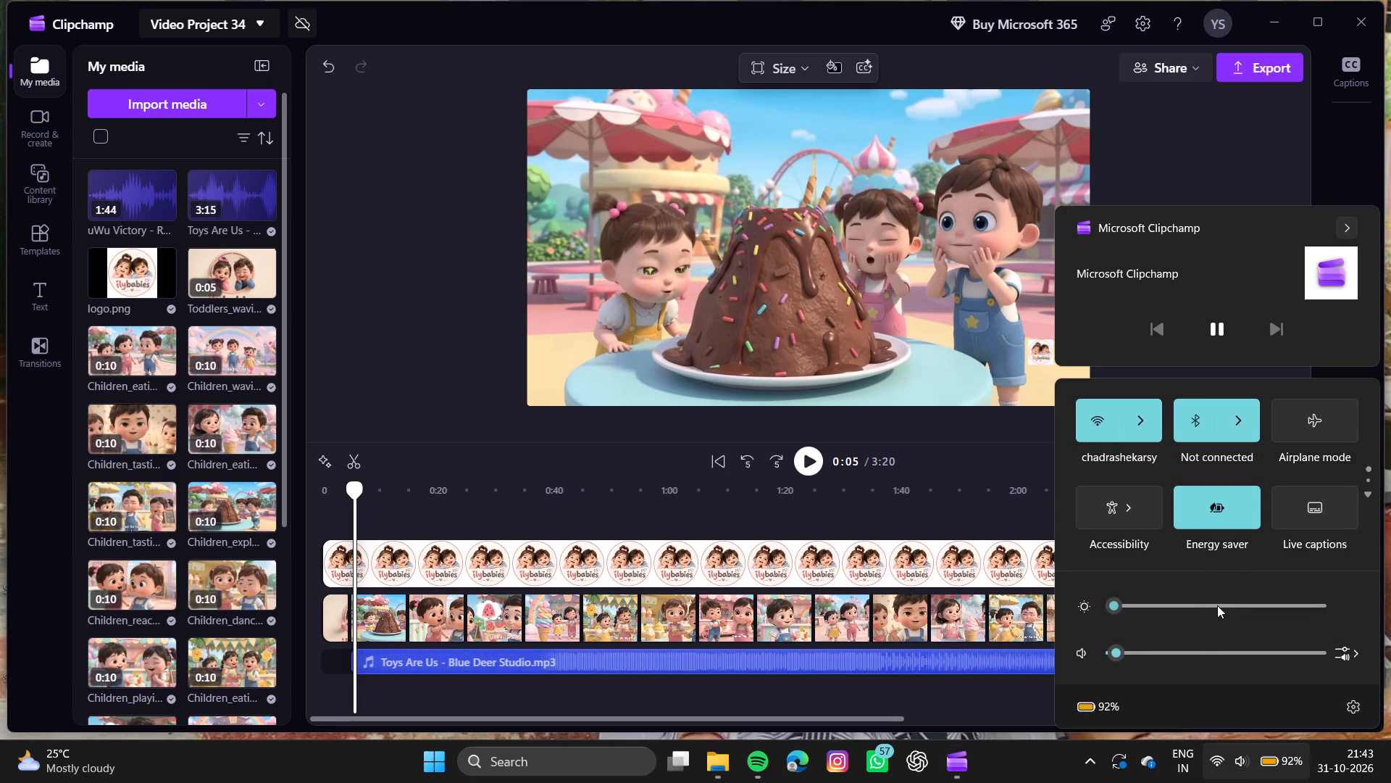
left_click(1195, 652)
left_click(803, 458)
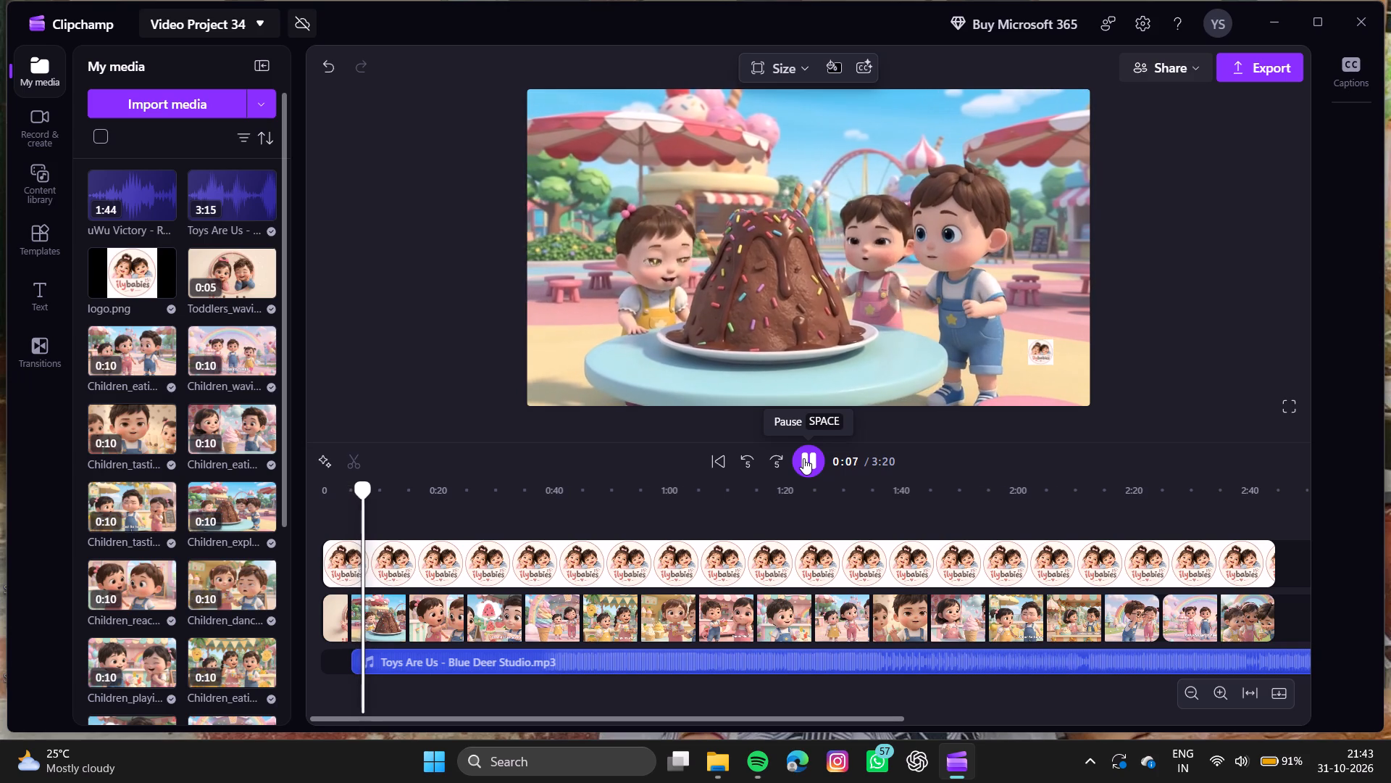
left_click(803, 458)
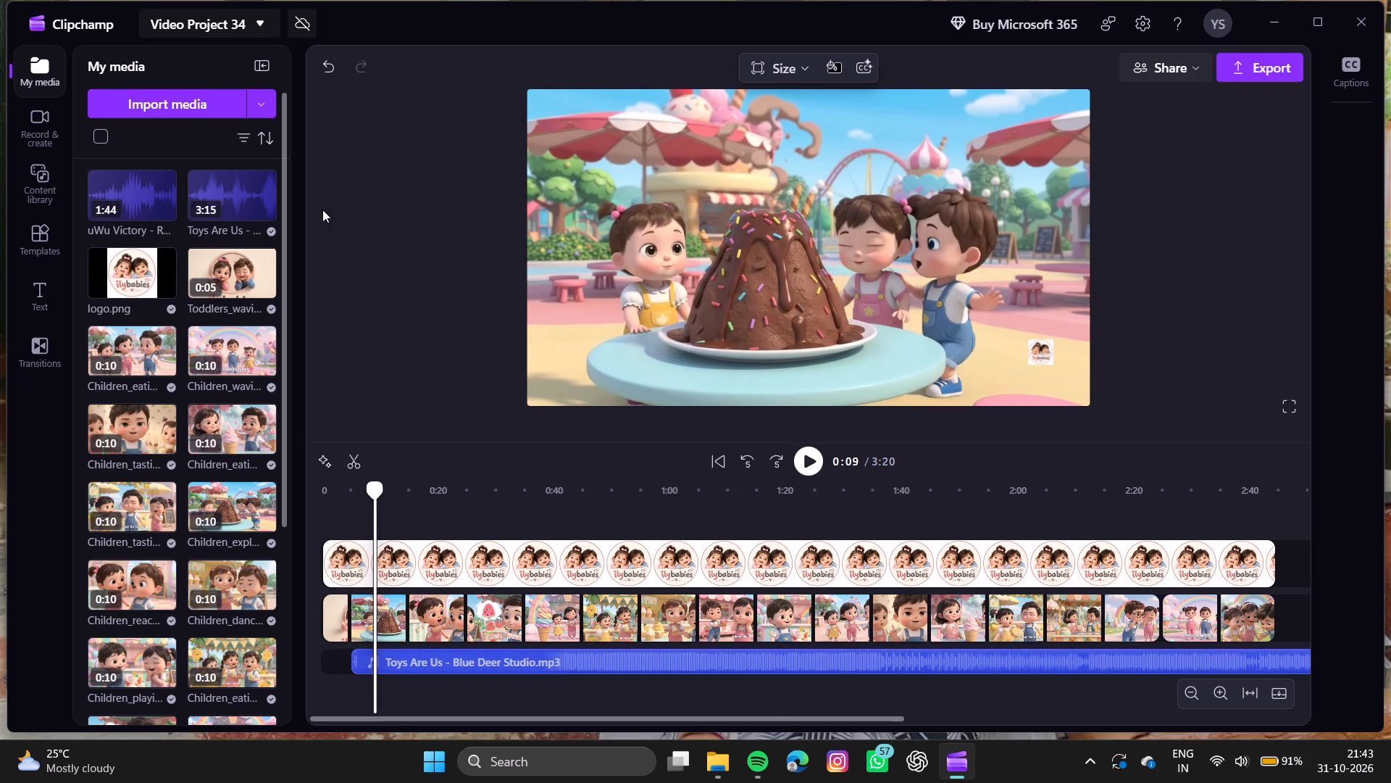
Add the uWu Victory audio track to the timeline and position its start at about 0:05, where the intro ends.
left_click(164, 206)
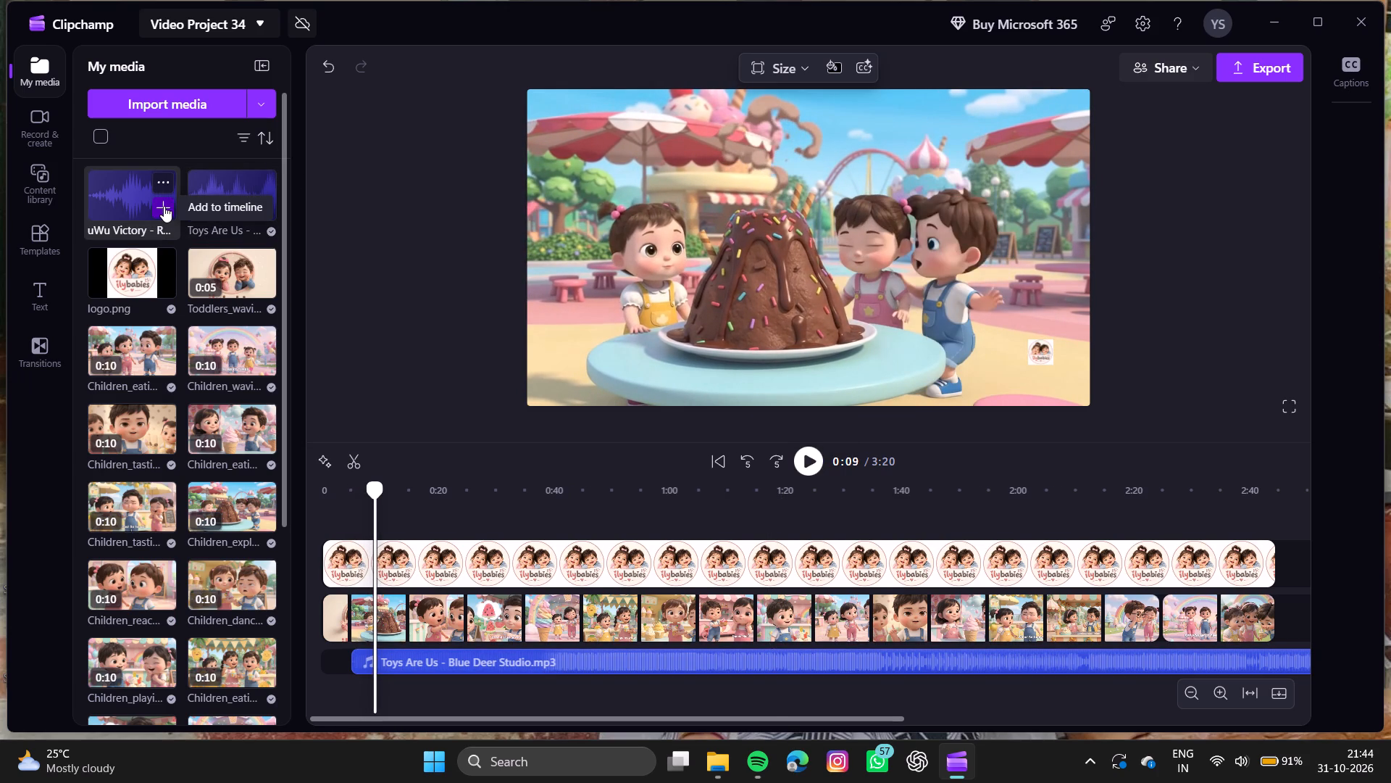
left_click_drag(433, 633, 408, 635)
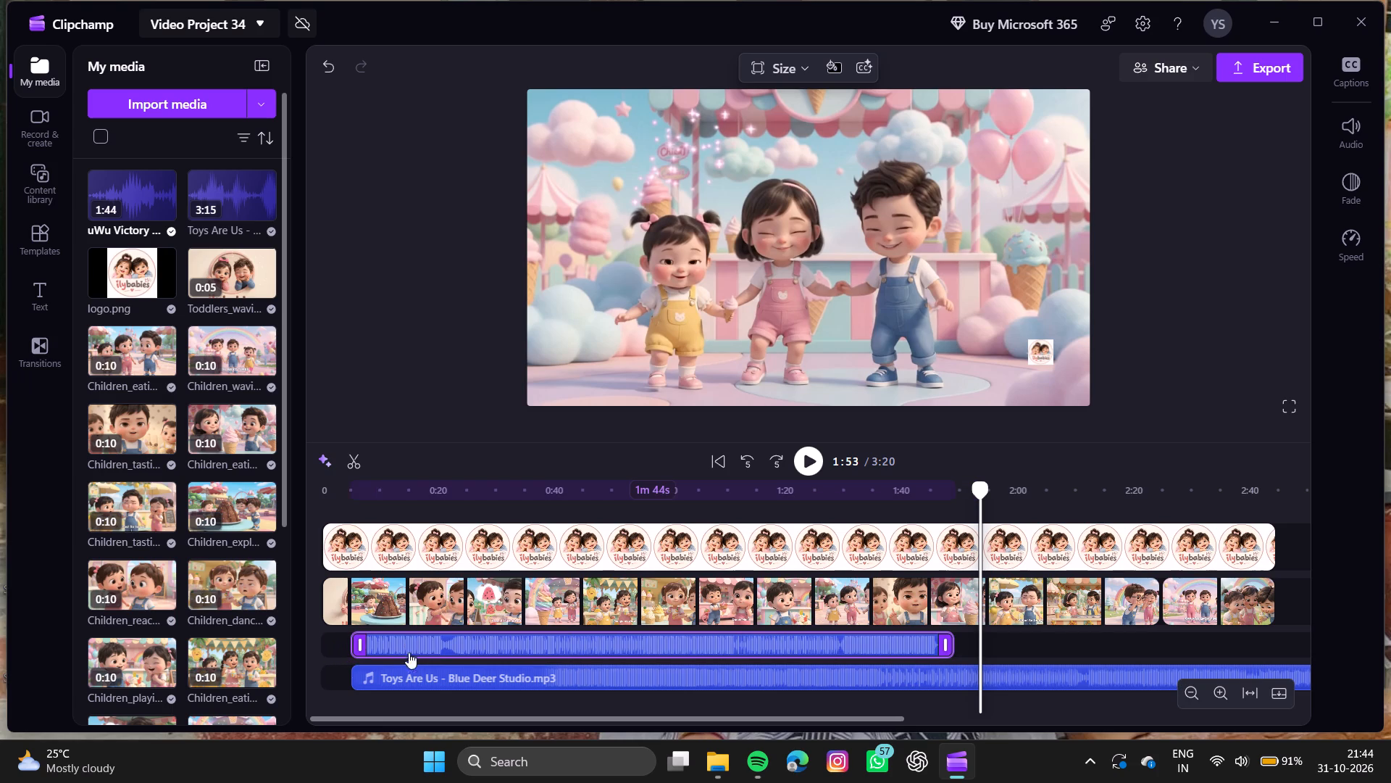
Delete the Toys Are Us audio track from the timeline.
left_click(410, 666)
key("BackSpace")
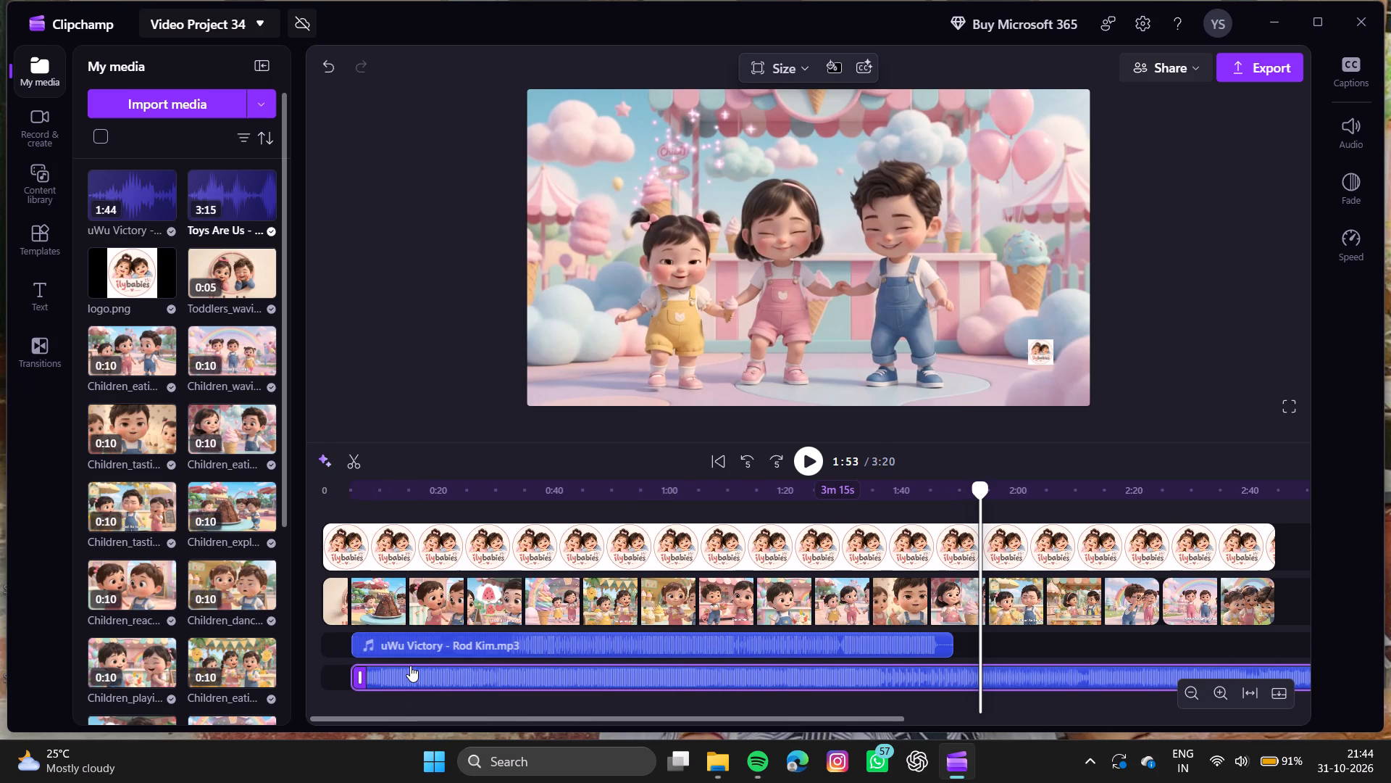
Play back the video from 0:05 to listen to the uWu Victory track.
left_click(352, 683)
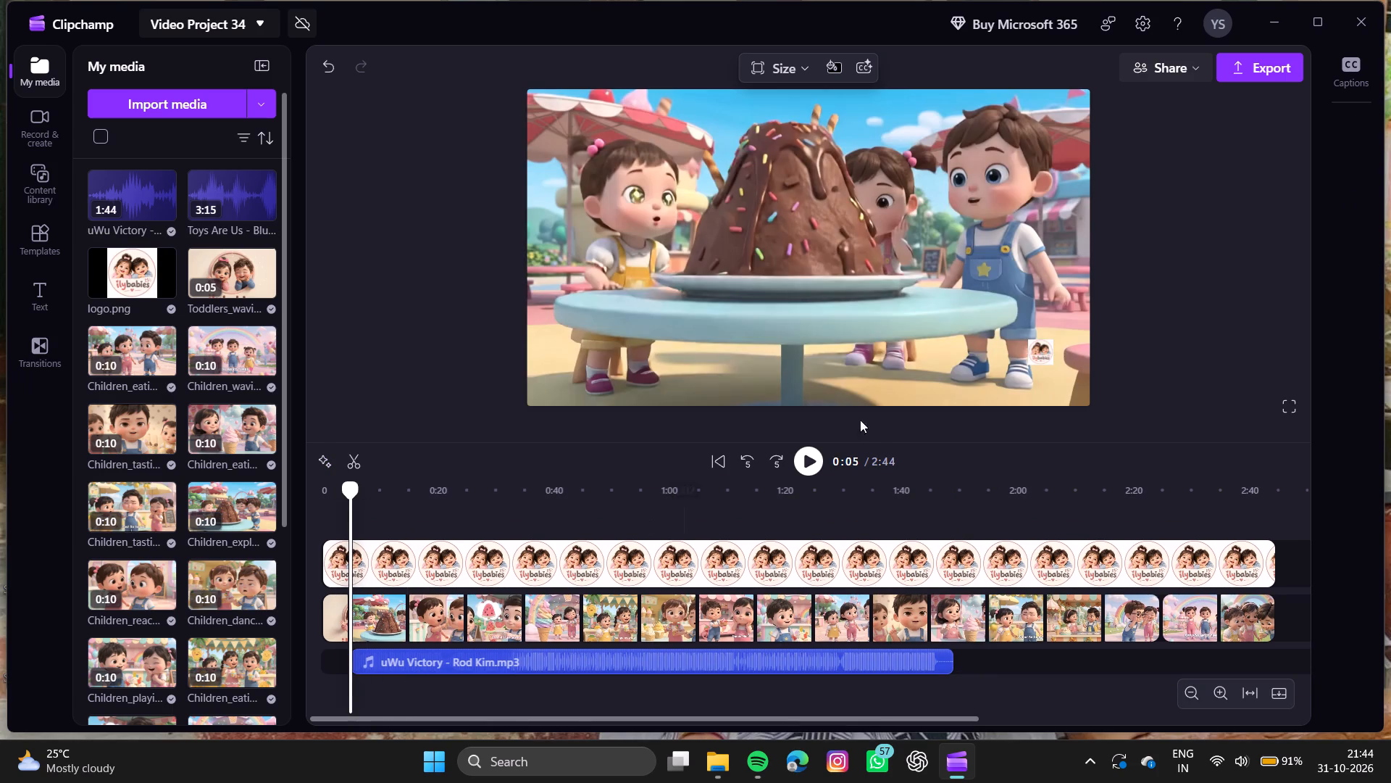
left_click(810, 461)
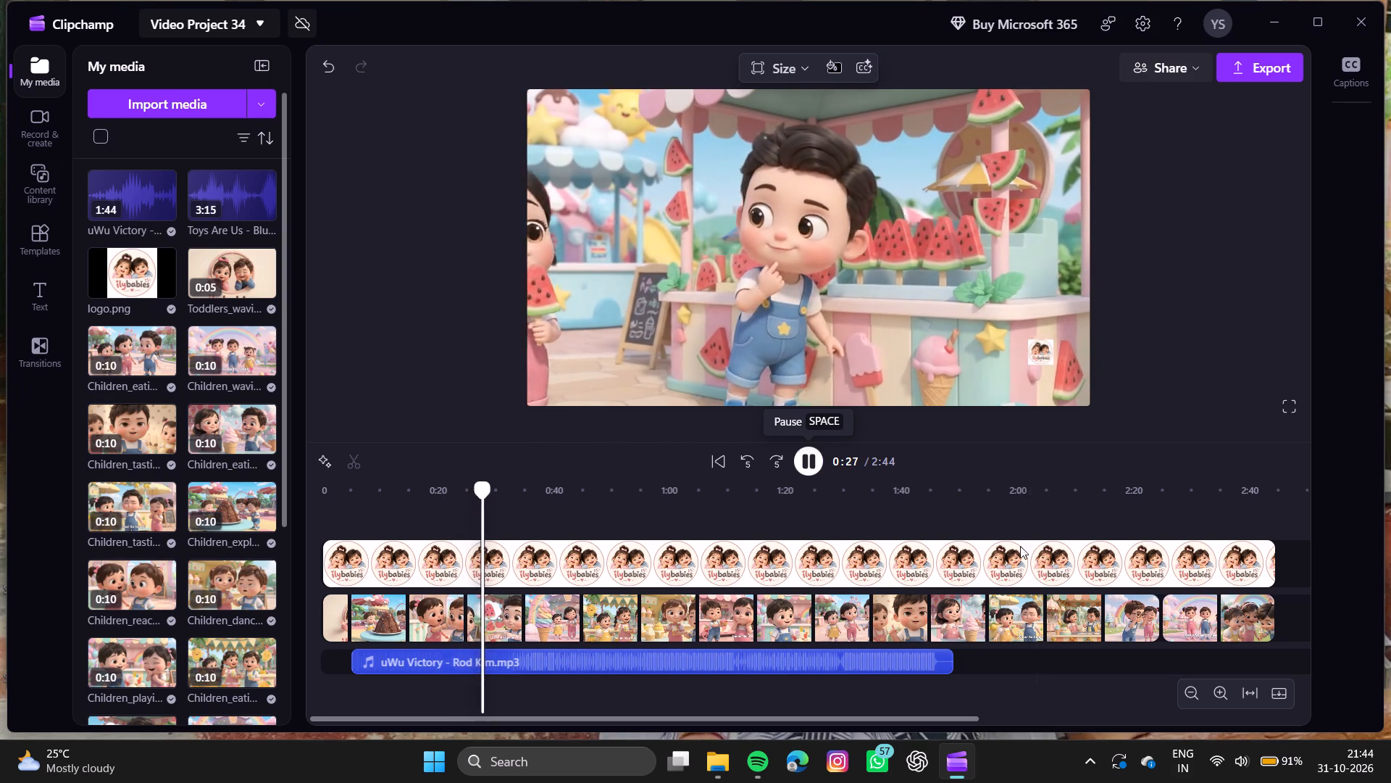
Add a second copy of the uWu Victory track on its own audio row below the first, starting at about 1:45.
left_click(735, 669)
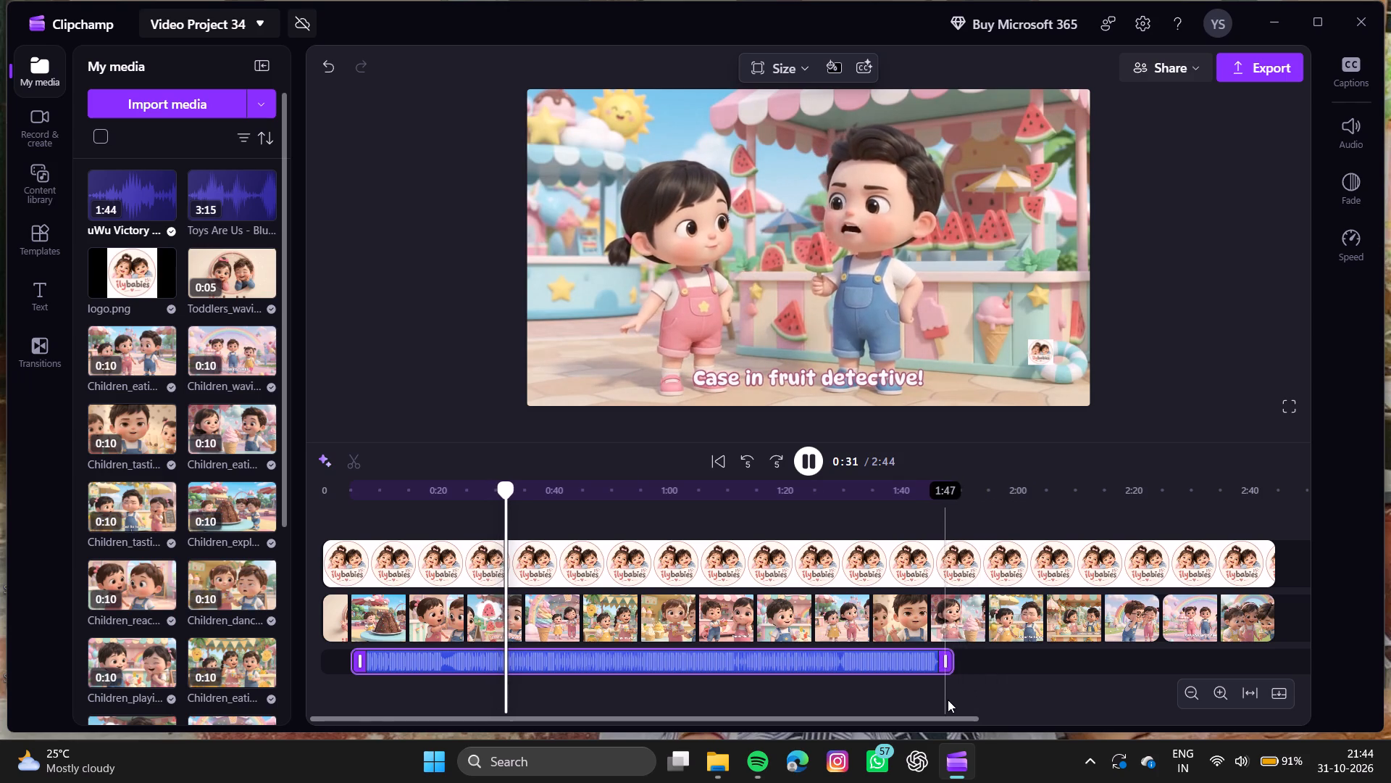
left_click(953, 701)
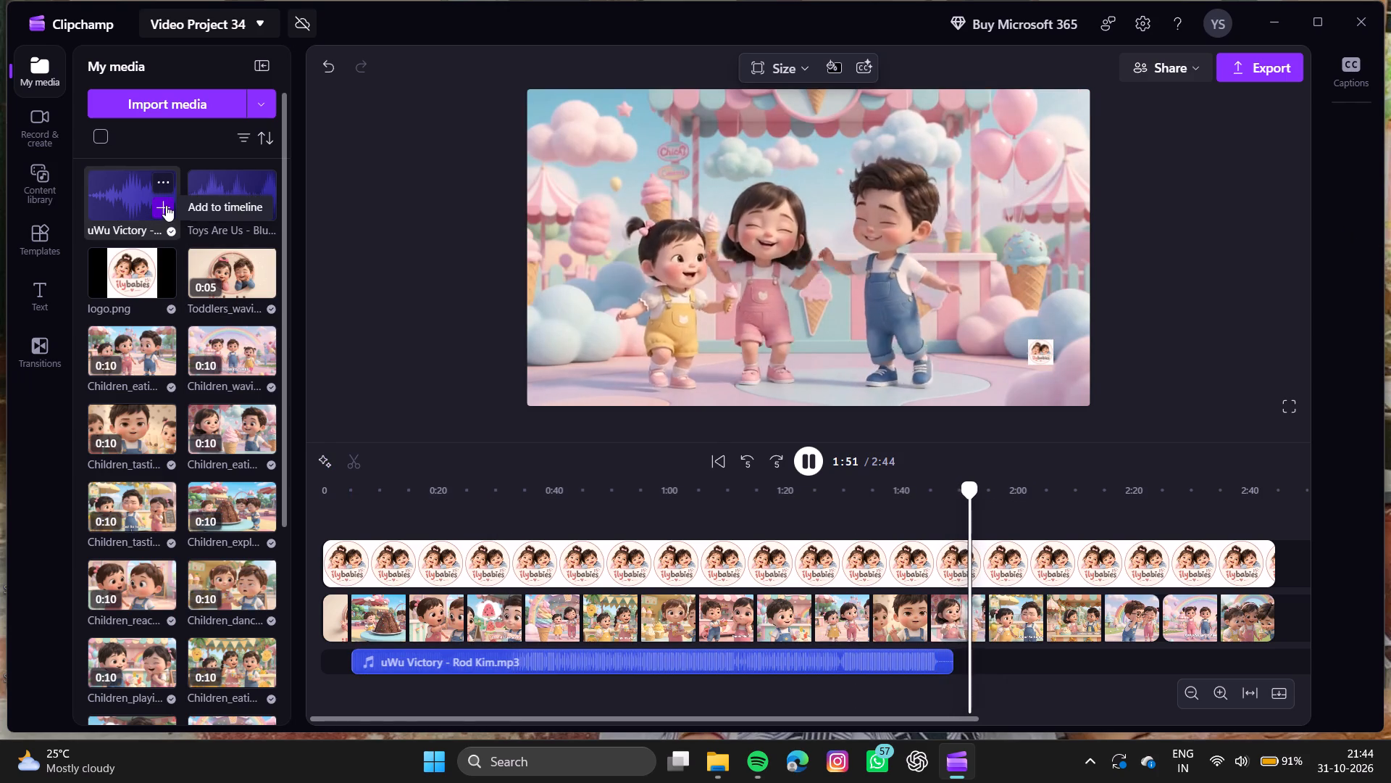
left_click(166, 205)
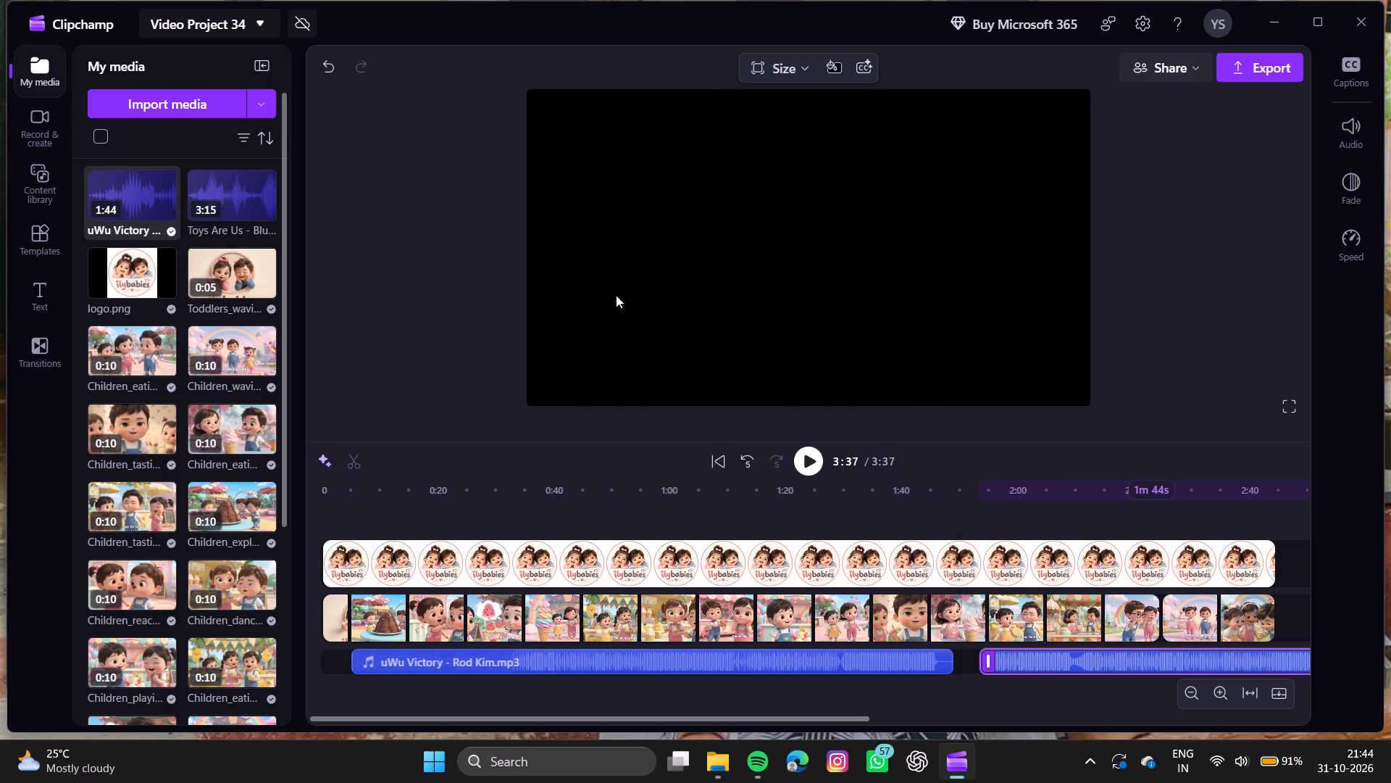
left_click_drag(1017, 663, 982, 703)
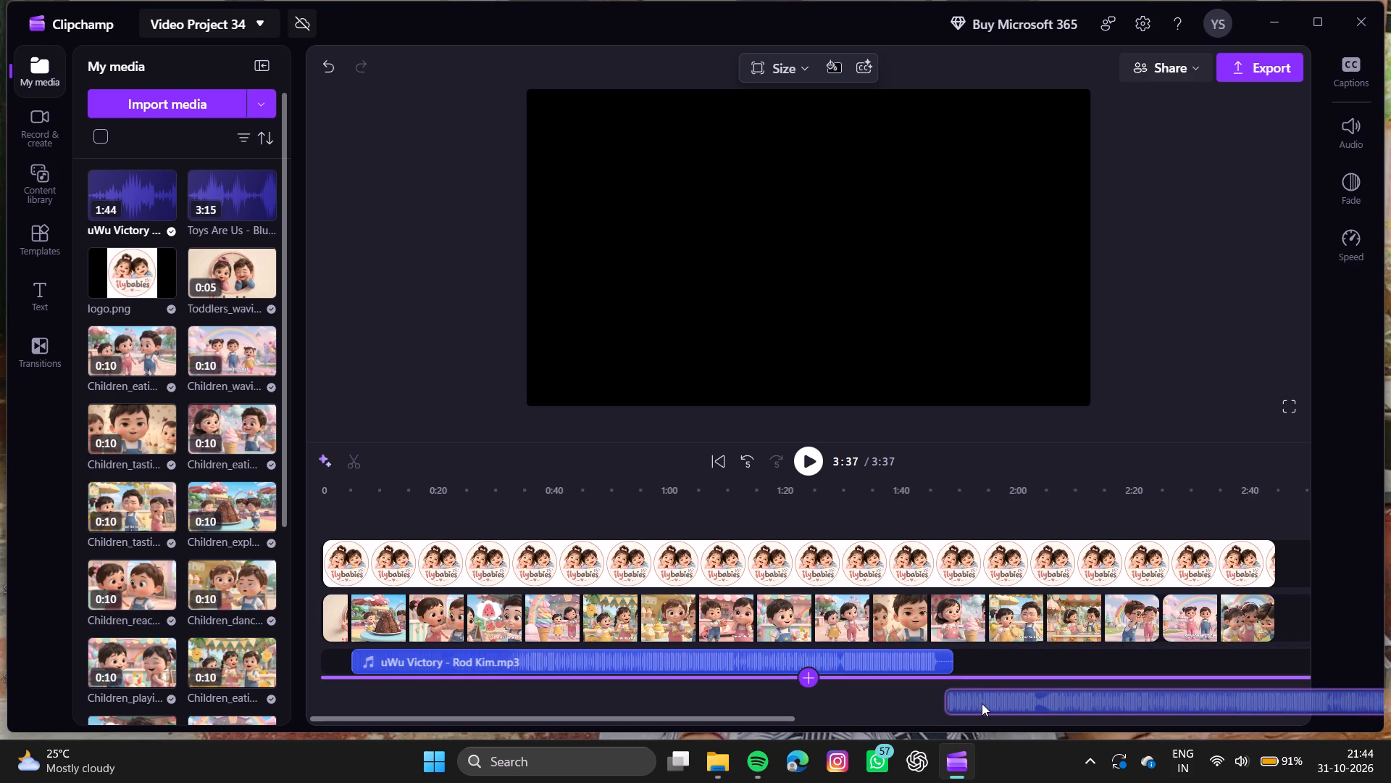
left_click_drag(982, 703, 969, 693)
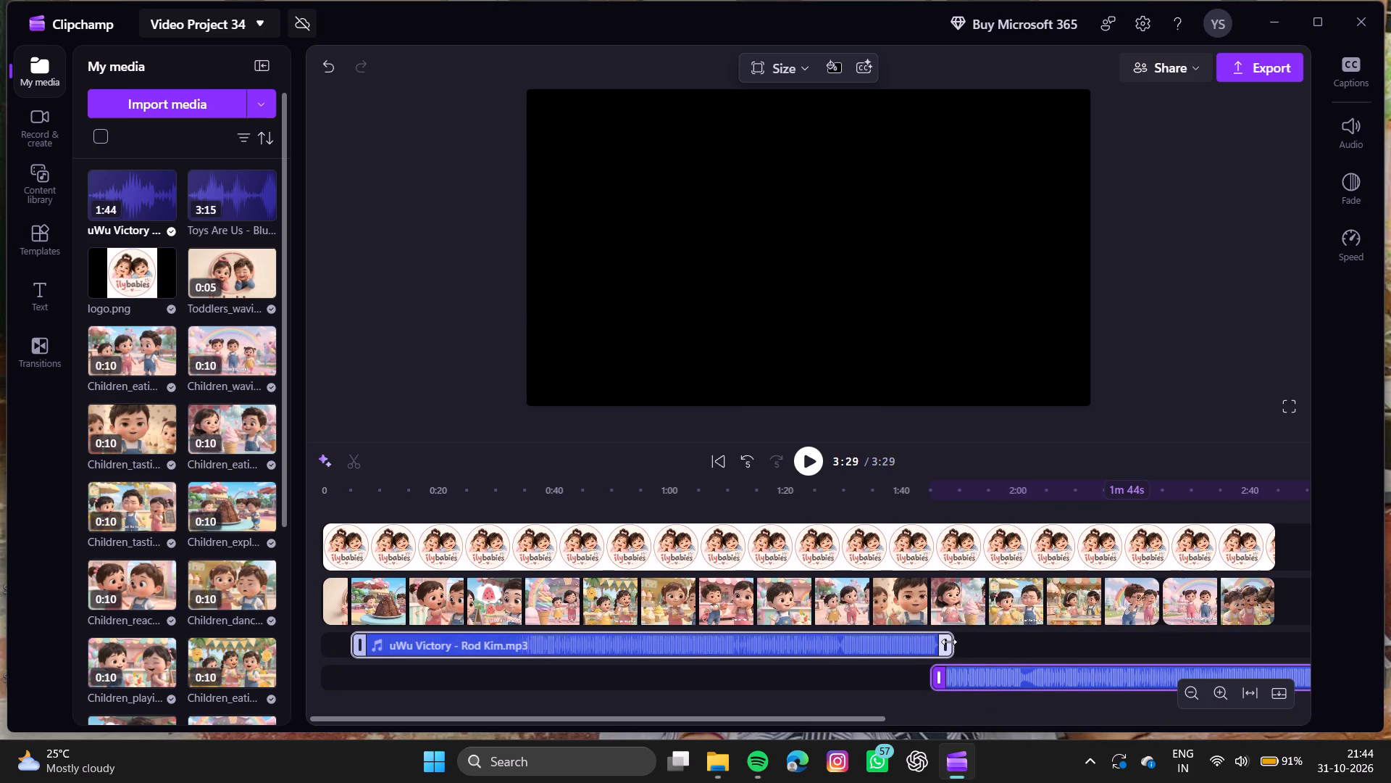
Trim the end of the first uWu Victory clip to a length of 1m 41s and dismiss the message notification.
left_click_drag(949, 642, 934, 658)
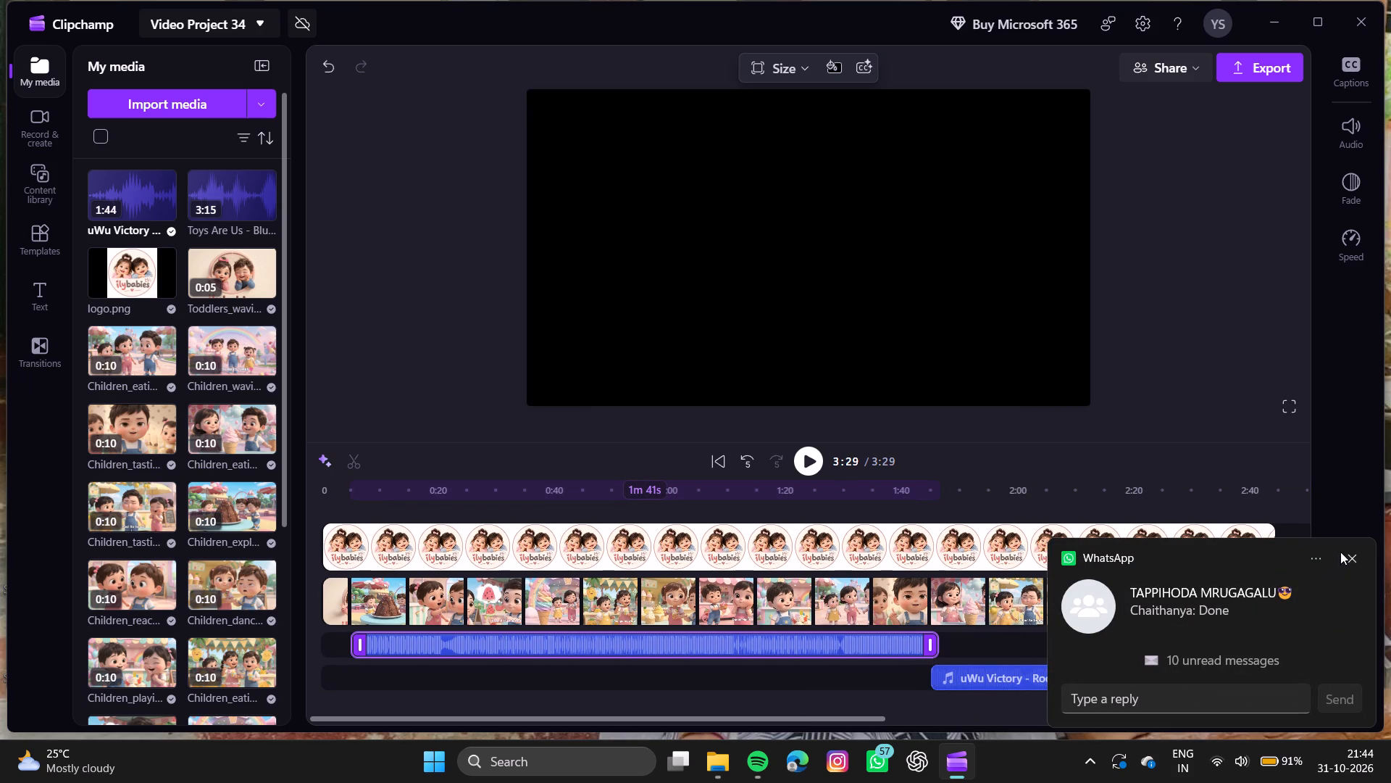
left_click(1349, 553)
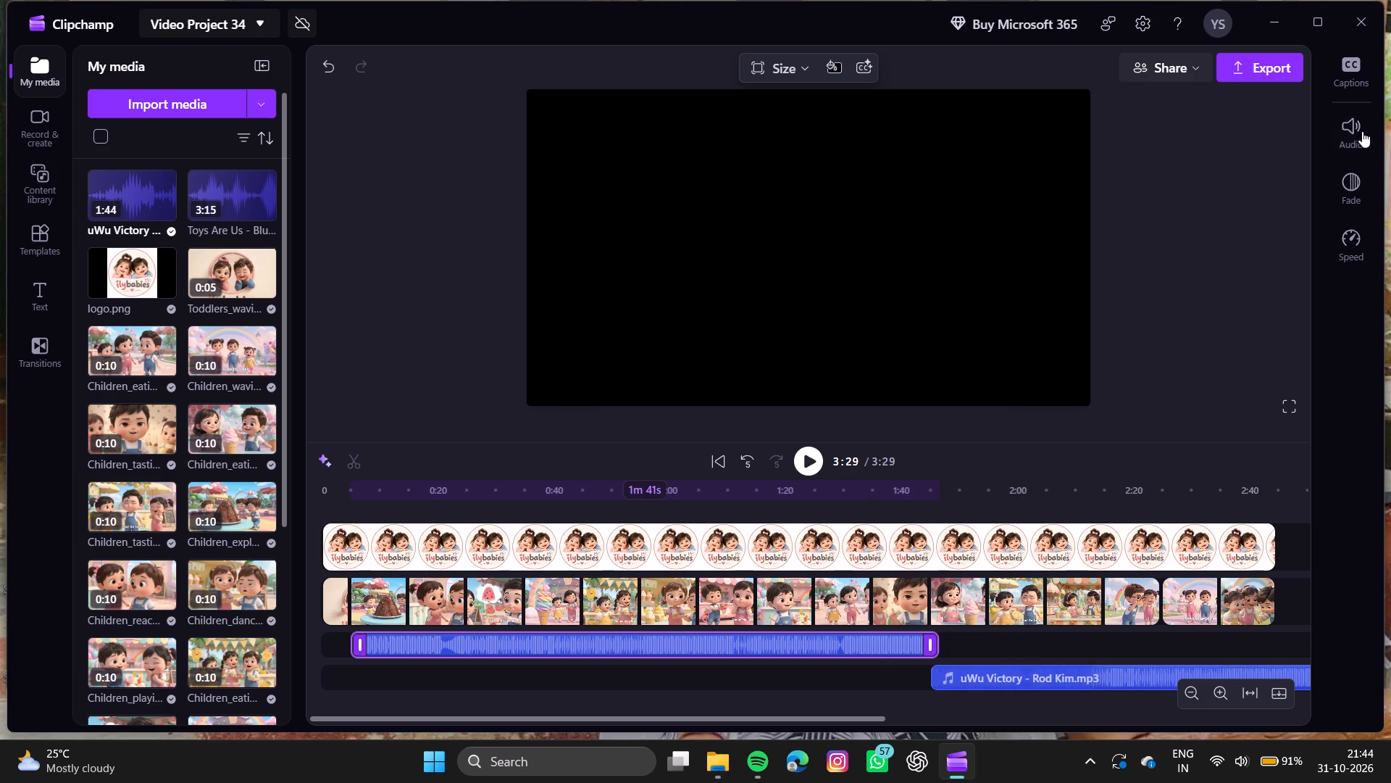
Set the first uWu Victory clip's volume to 57%.
left_click(1351, 116)
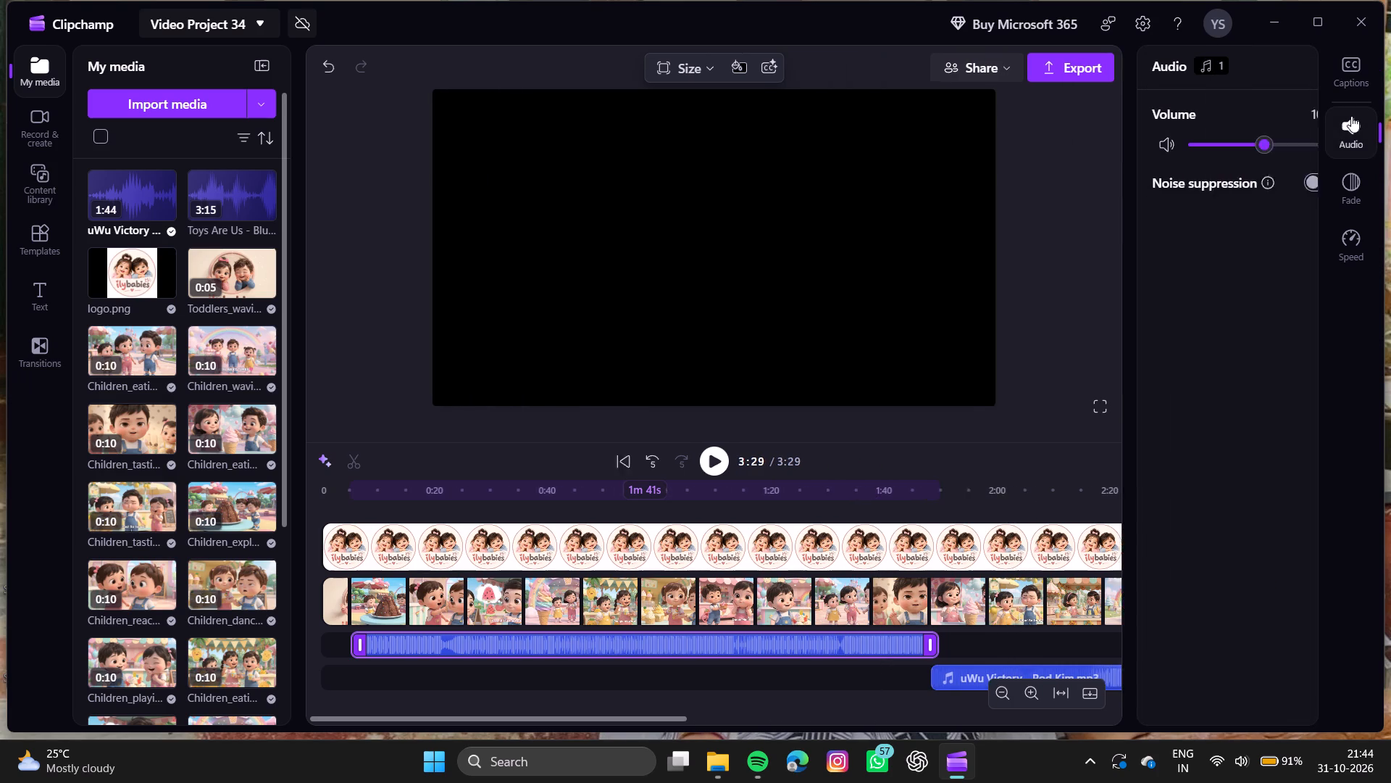
left_click(1198, 144)
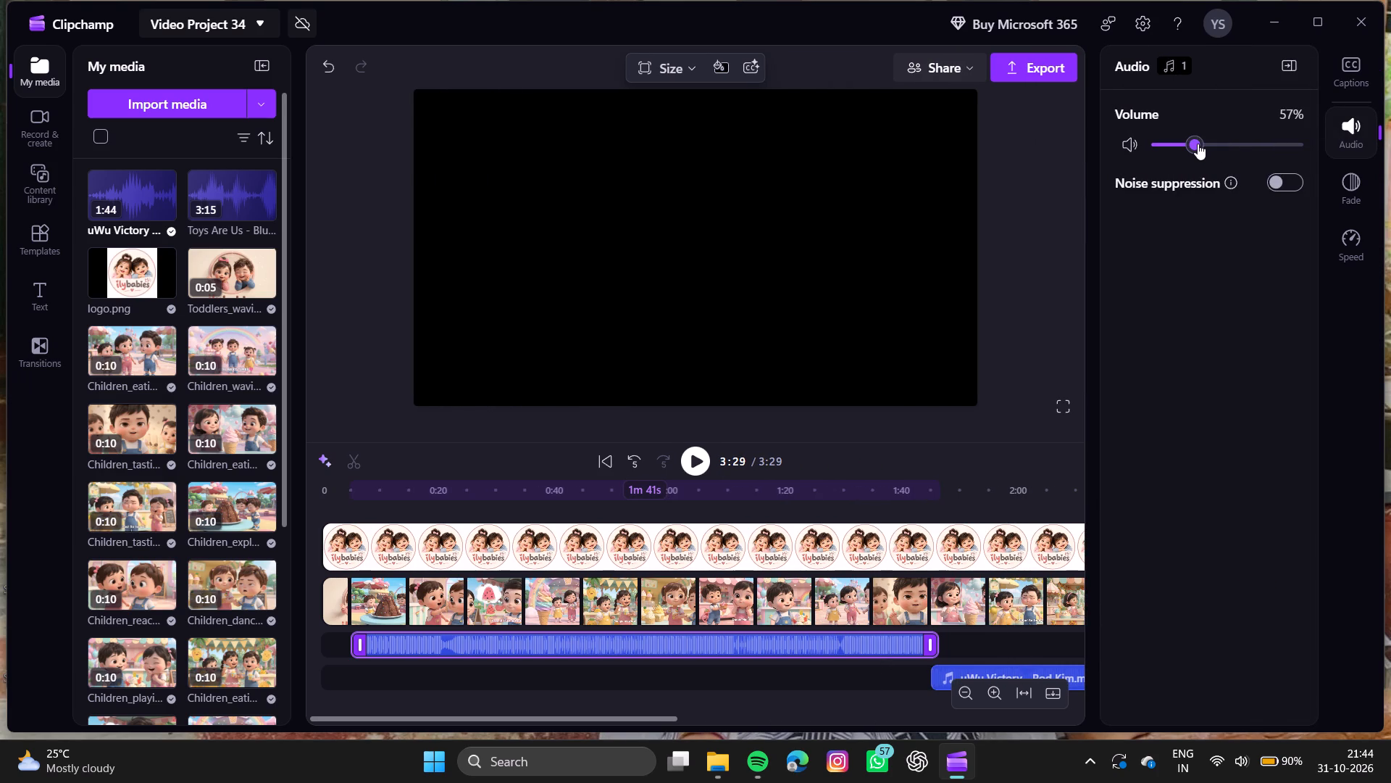
Select the second uWu Victory clip to adjust its volume.
left_click(953, 676)
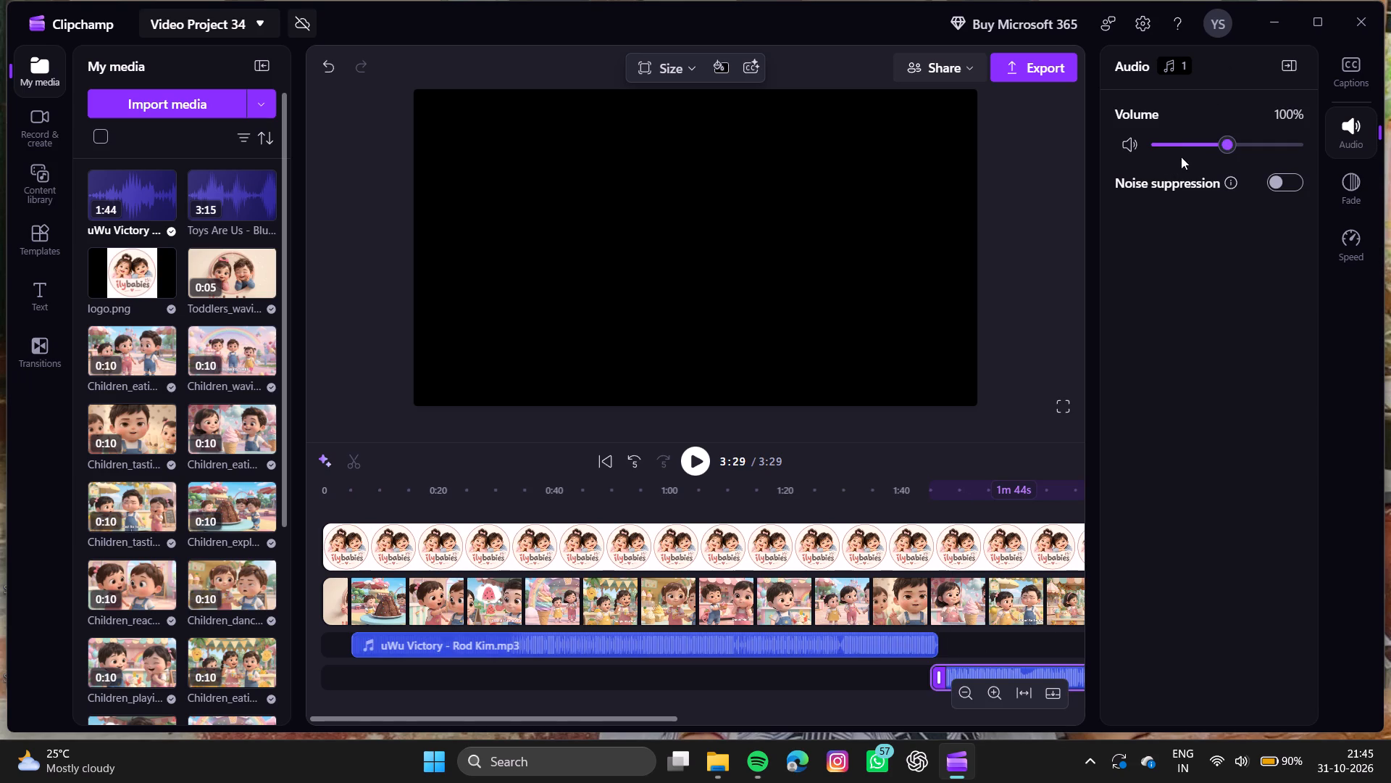
Set the volume of the second uWu Victory audio clip to 57%.
left_click(1191, 146)
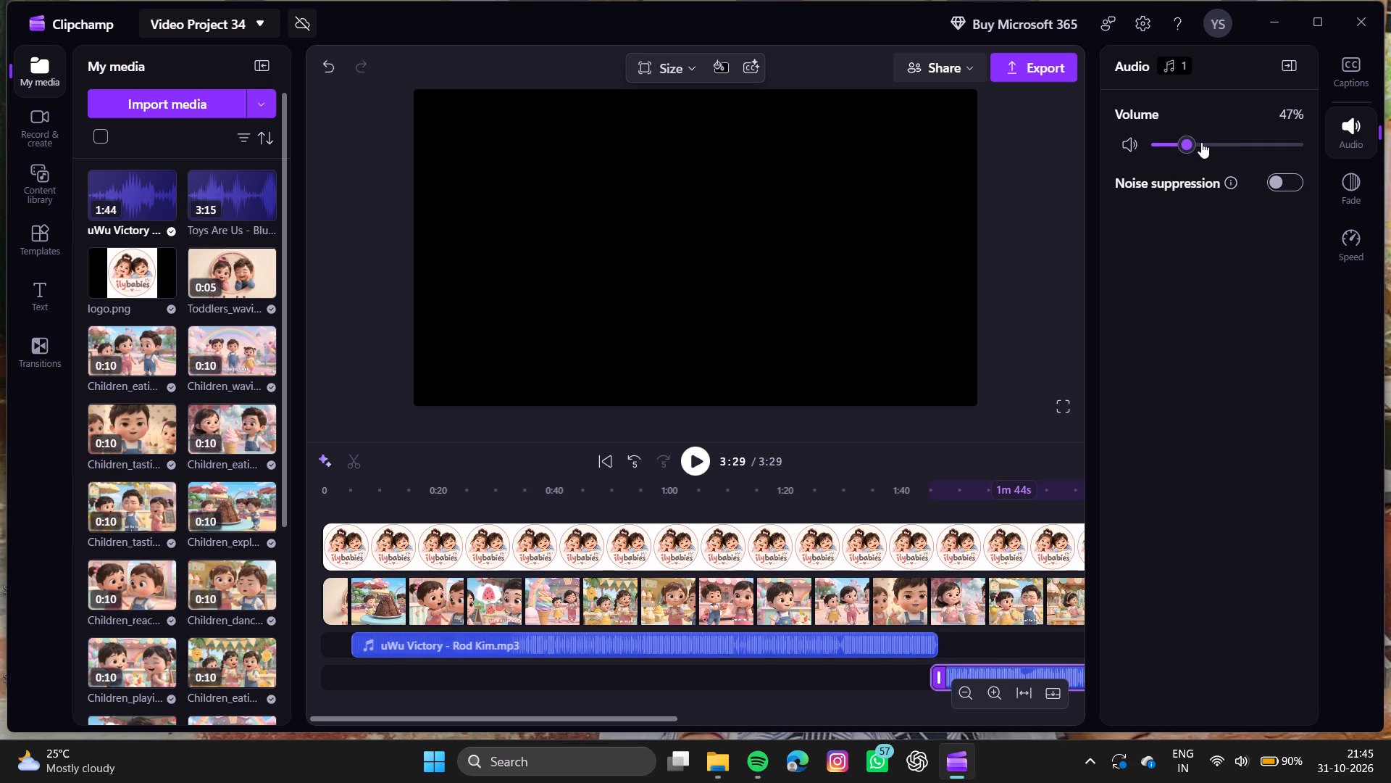
left_click(1201, 142)
left_click(1201, 142)
Play back the video from the beginning to check the music against the intro and first clips.
left_click(313, 497)
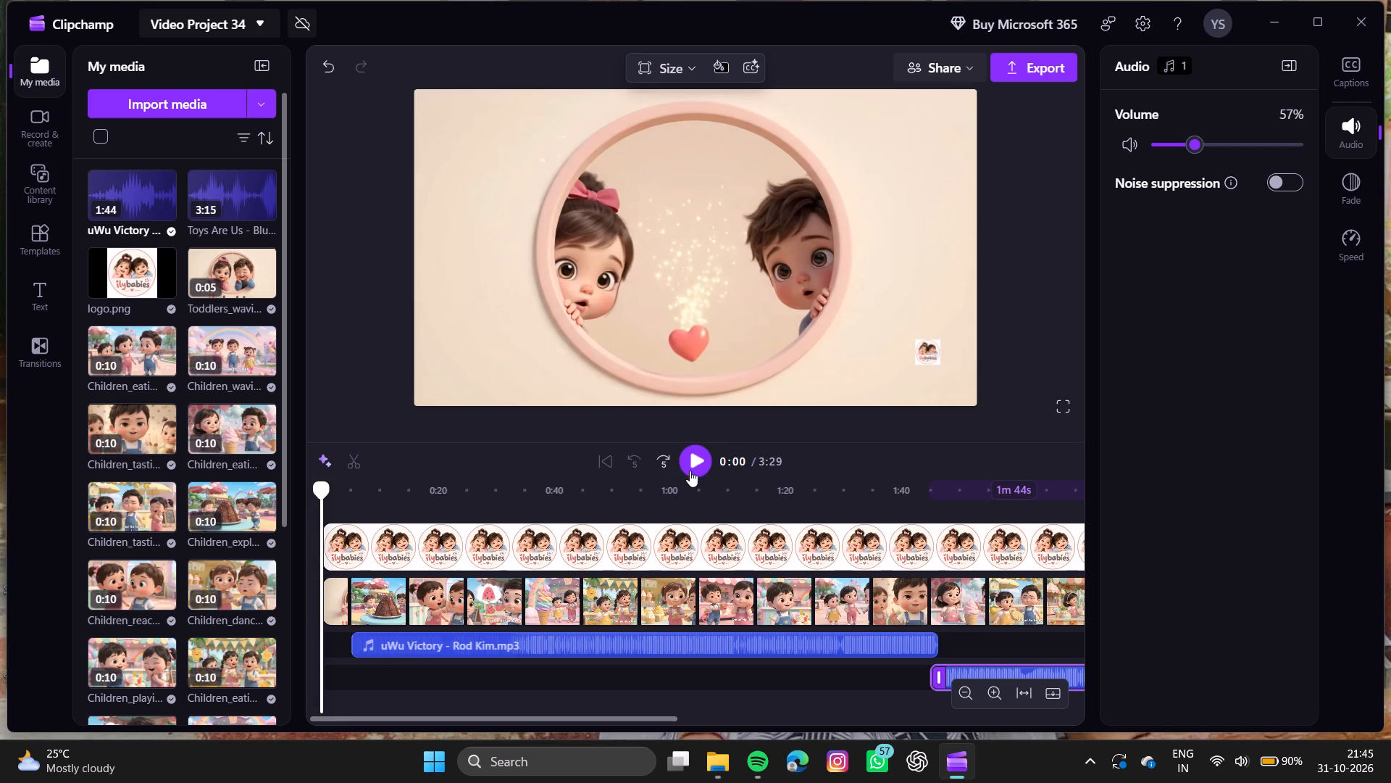
left_click(688, 473)
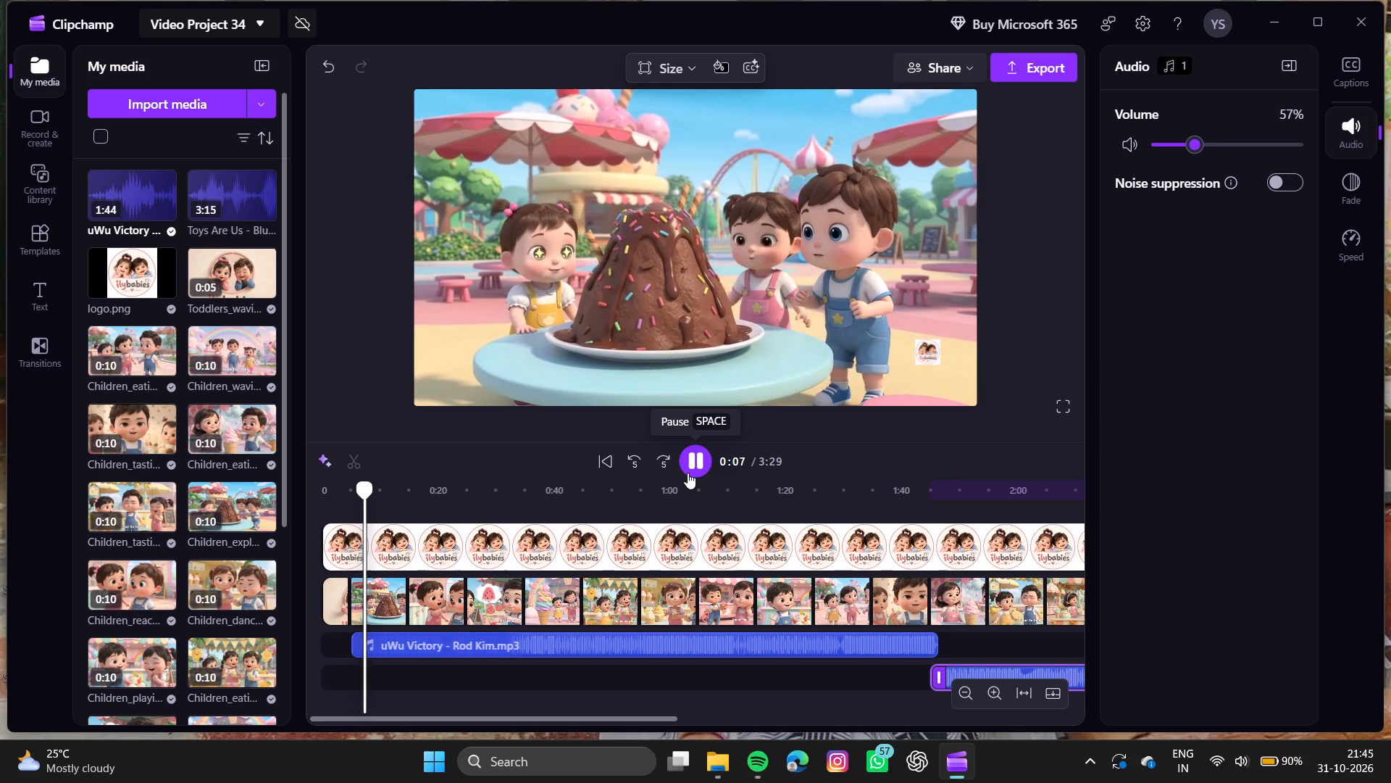
Trim the end of the second uWu Victory audio clip back to the end of the video clips.
scroll(740, 660, "left", 1)
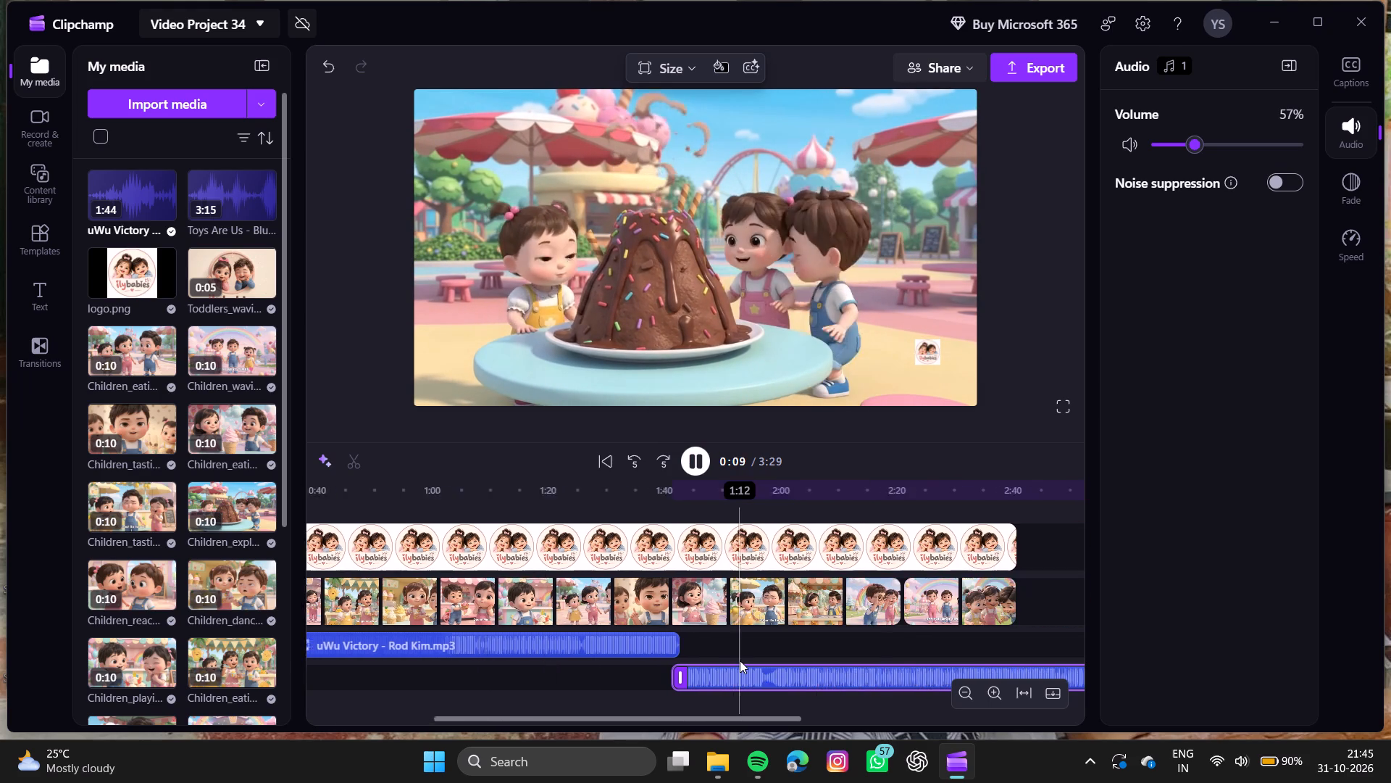
scroll(740, 660, "left", 1)
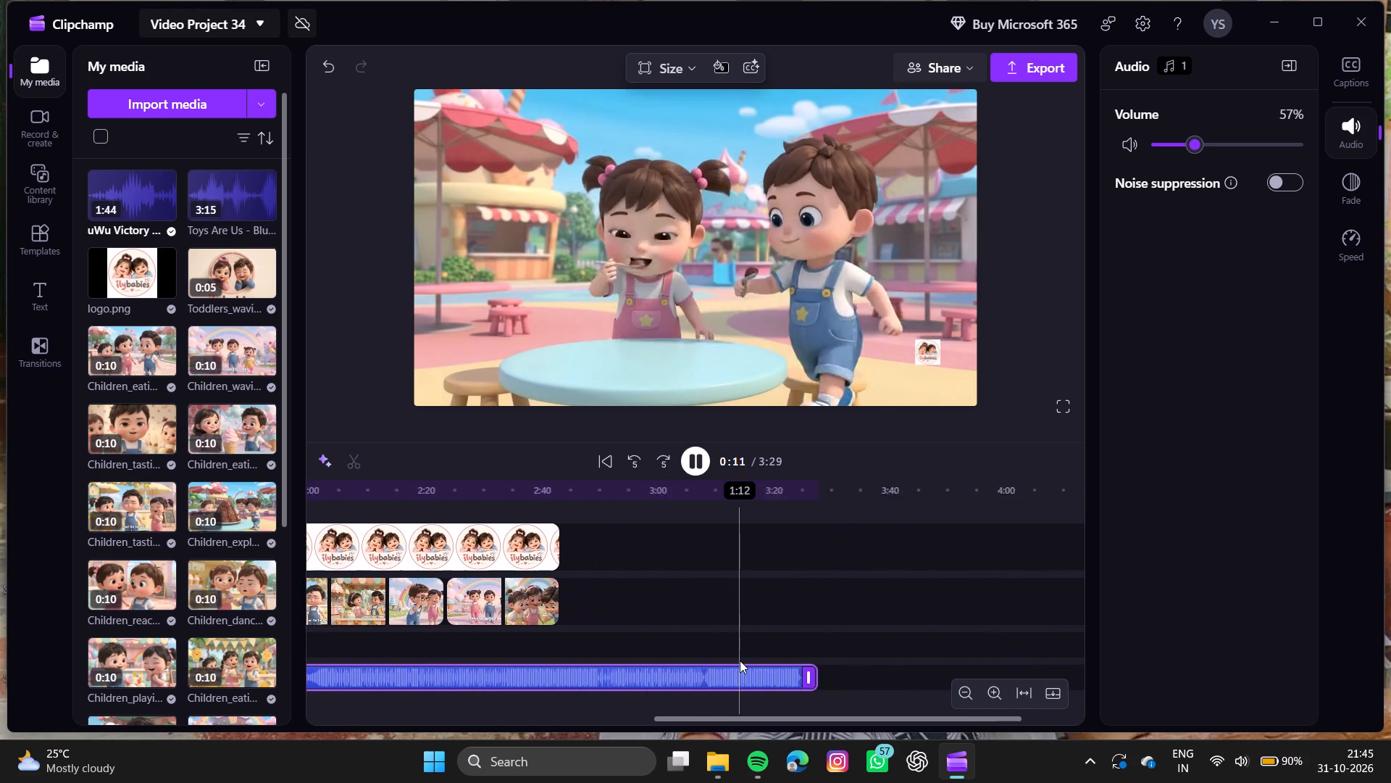
scroll(740, 660, "left", 1)
left_click_drag(780, 676, 545, 715)
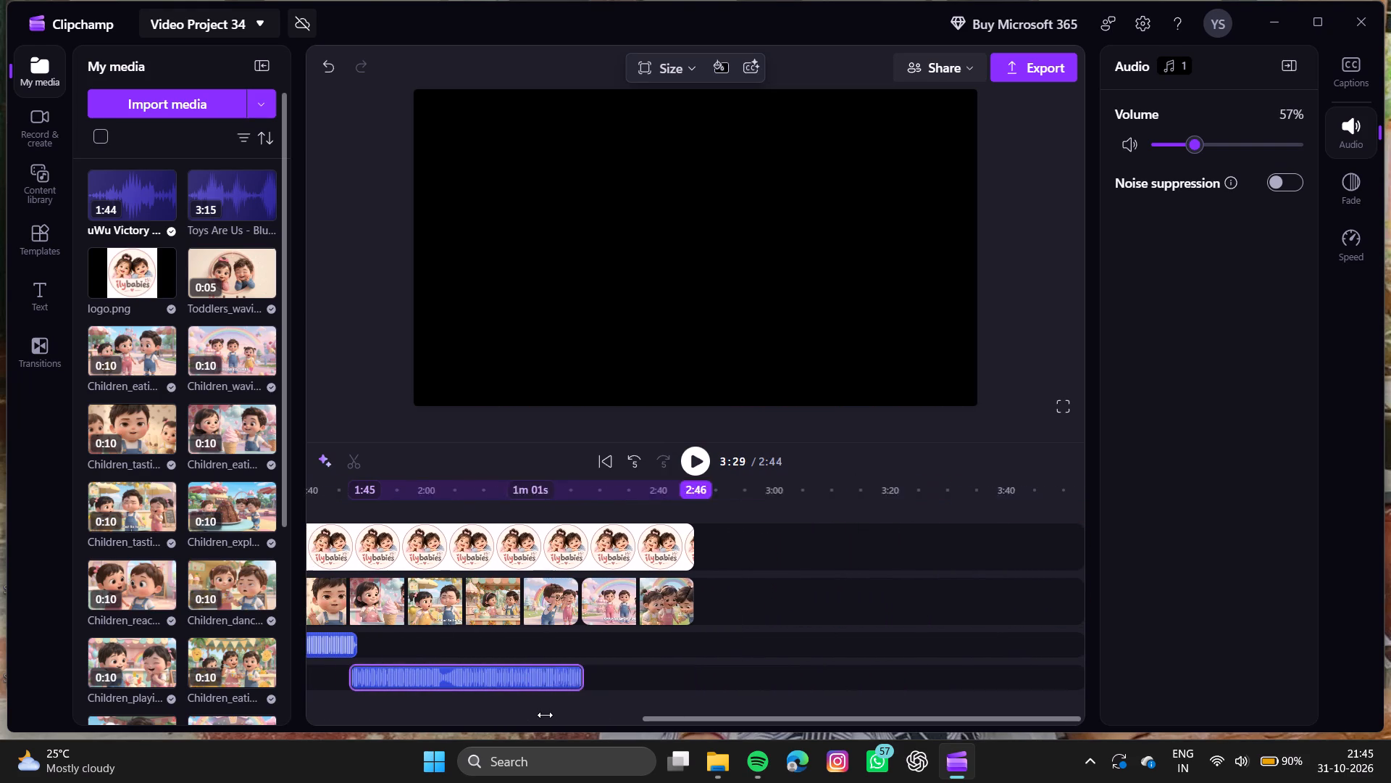
Adjust the end of the second uWu Victory audio clip to meet the end of the video clips, and play the video back.
left_click_drag(545, 715, 693, 701)
left_click(695, 466)
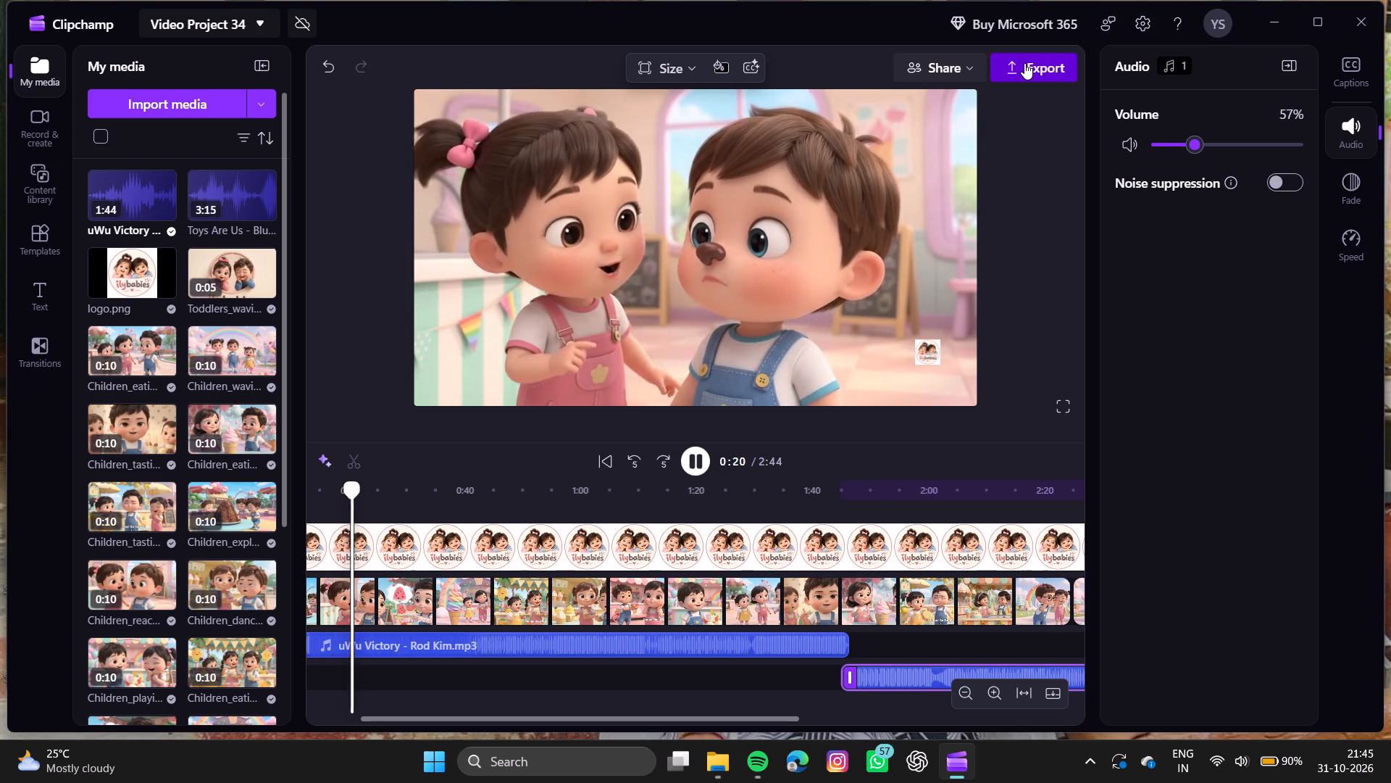
Export the video in 1080p quality as Video Project 34.mp4.
left_click(1024, 63)
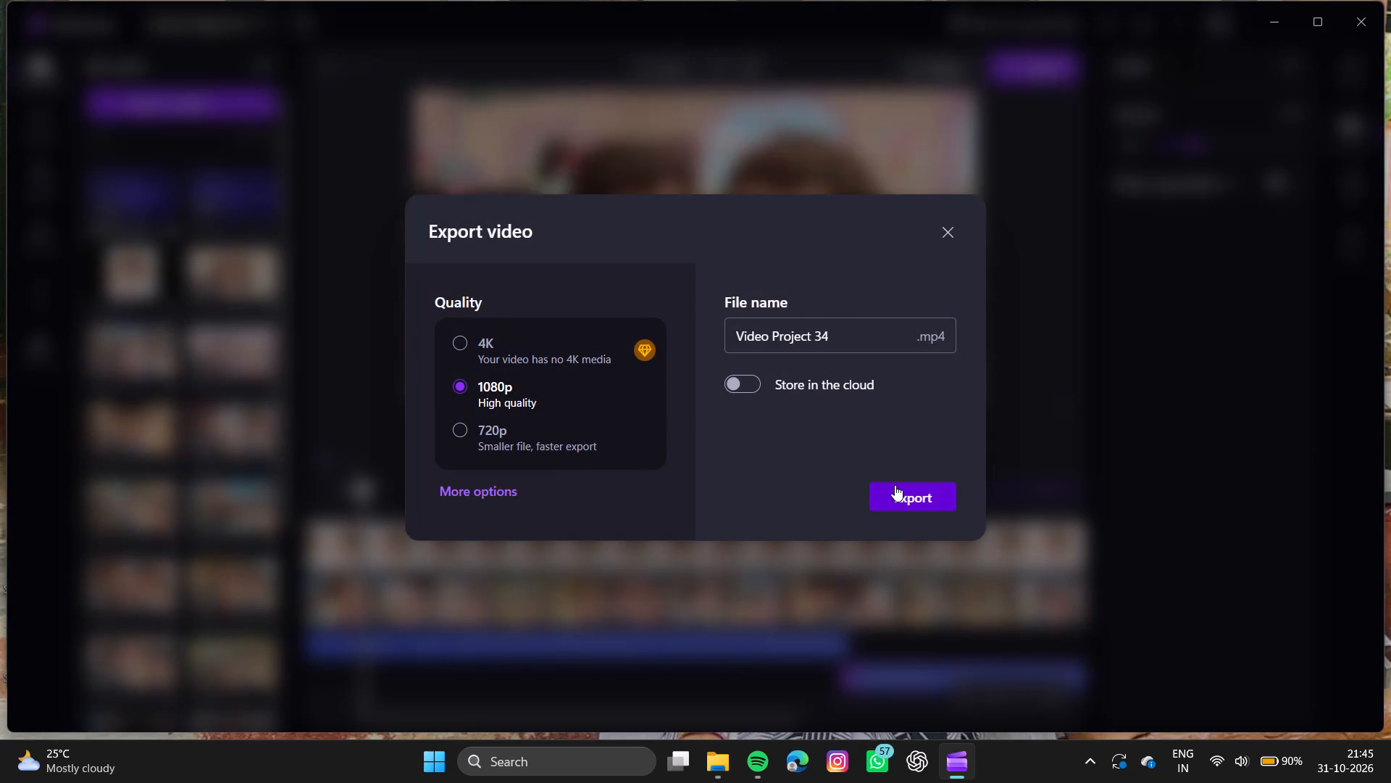
left_click(895, 485)
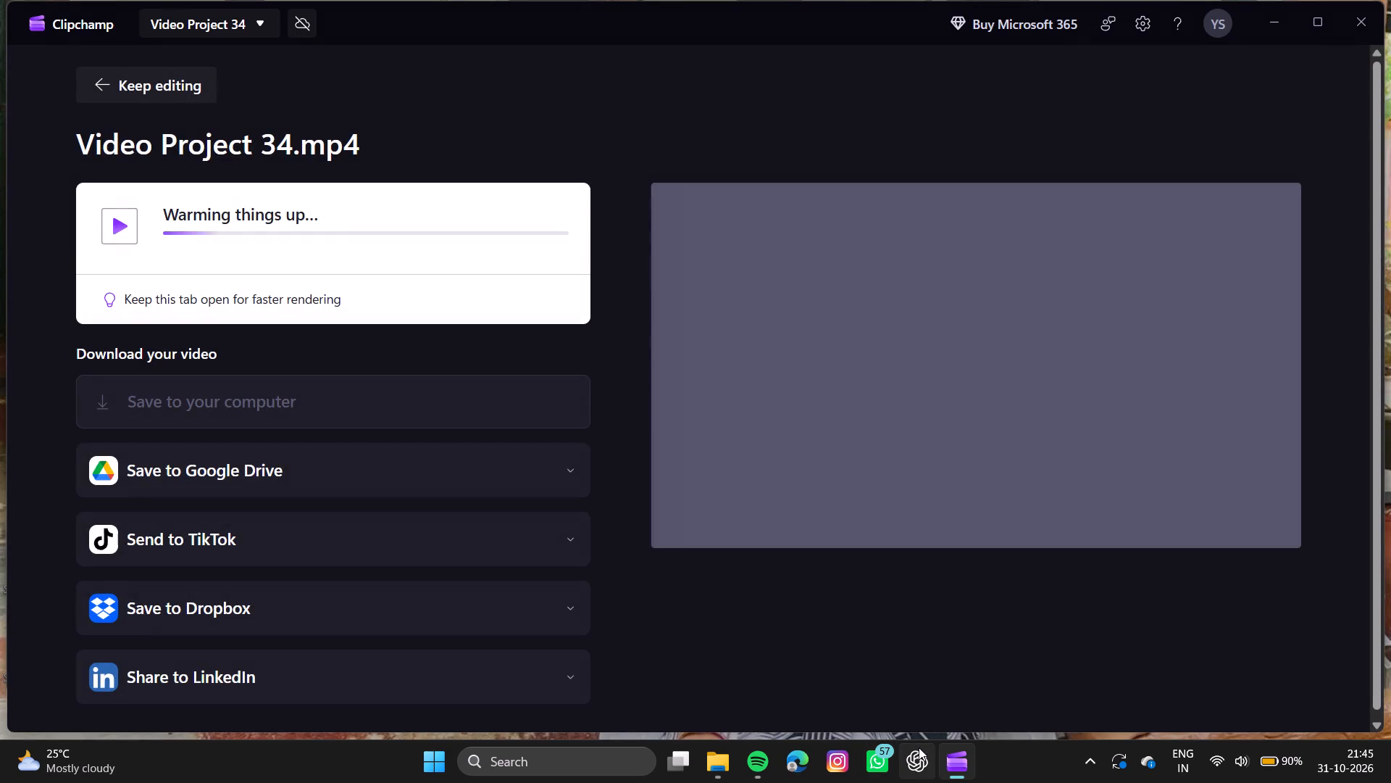
Switch to ChatGPT.
left_click(919, 747)
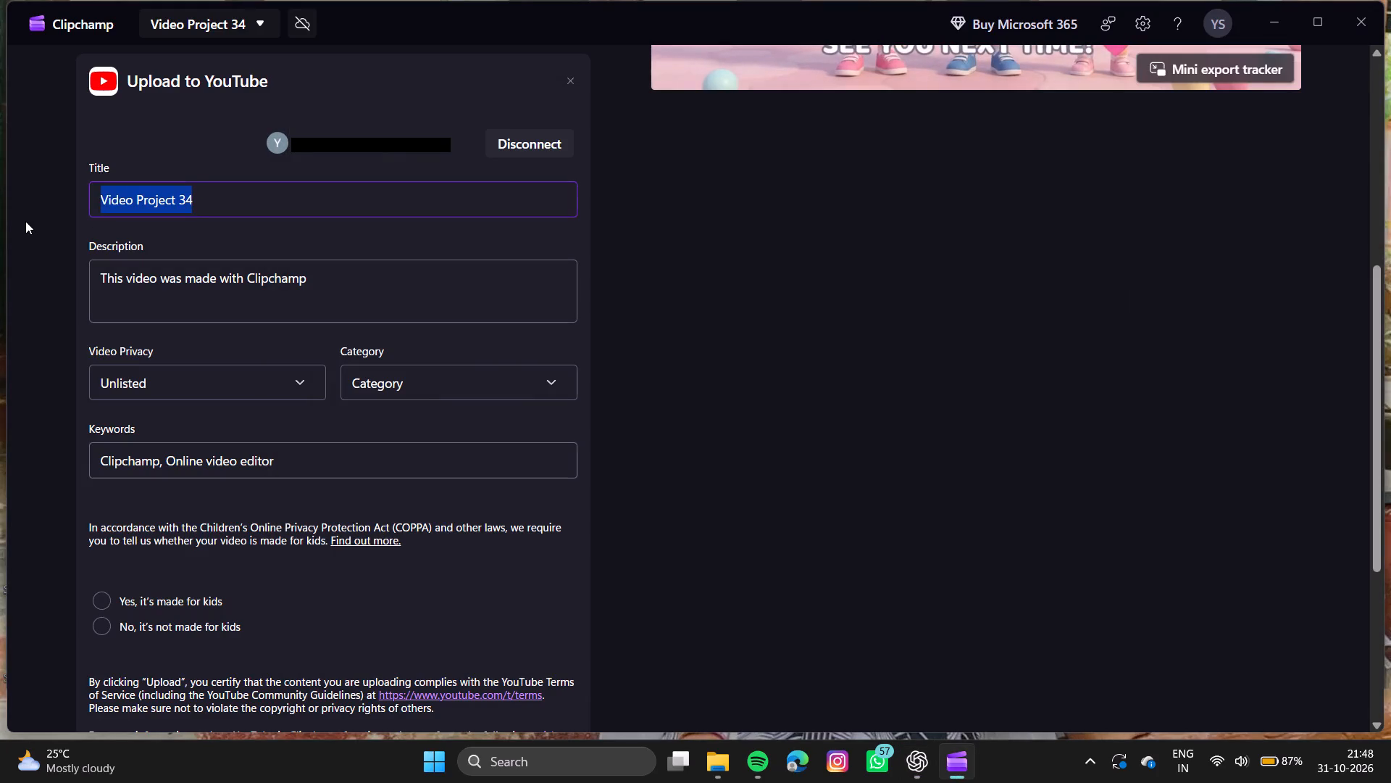
scroll(193, 203, "right", 3)
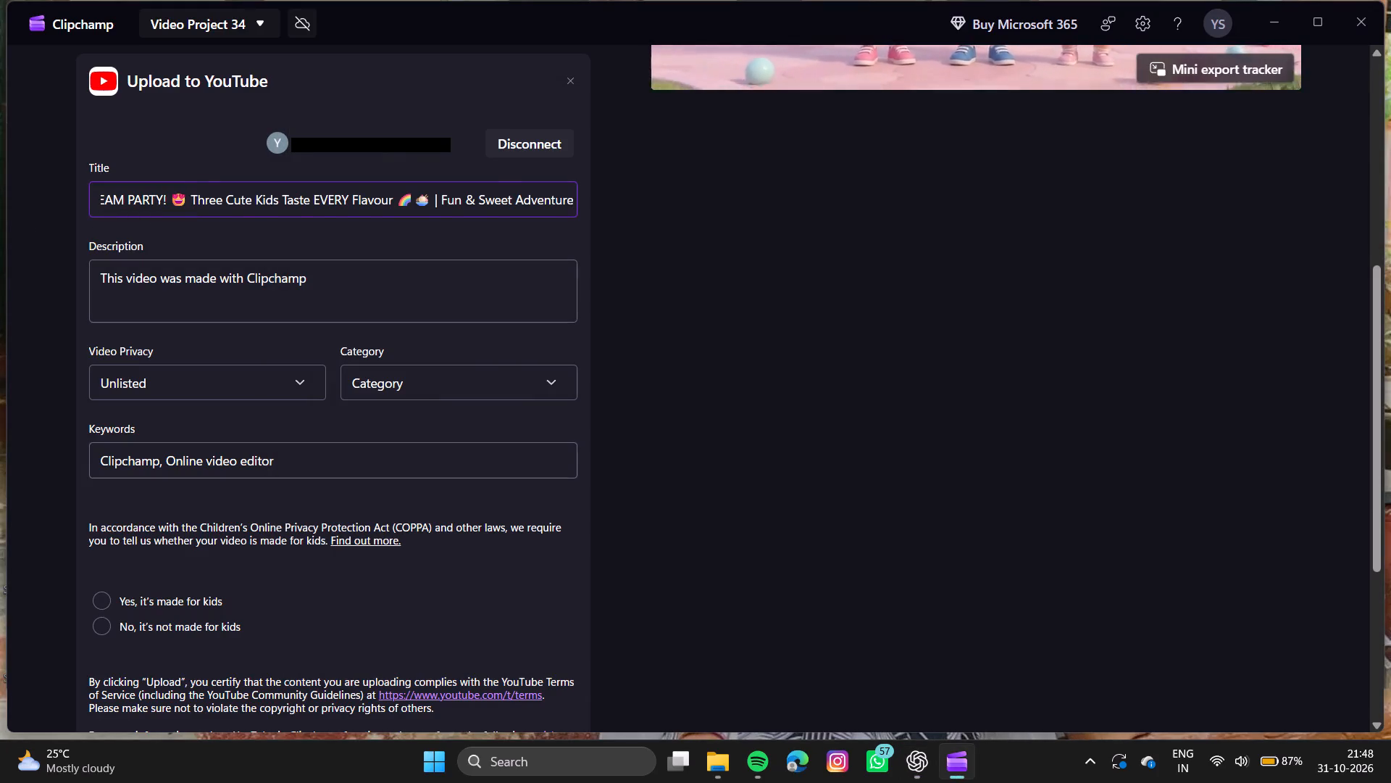
scroll(193, 203, "right", 3)
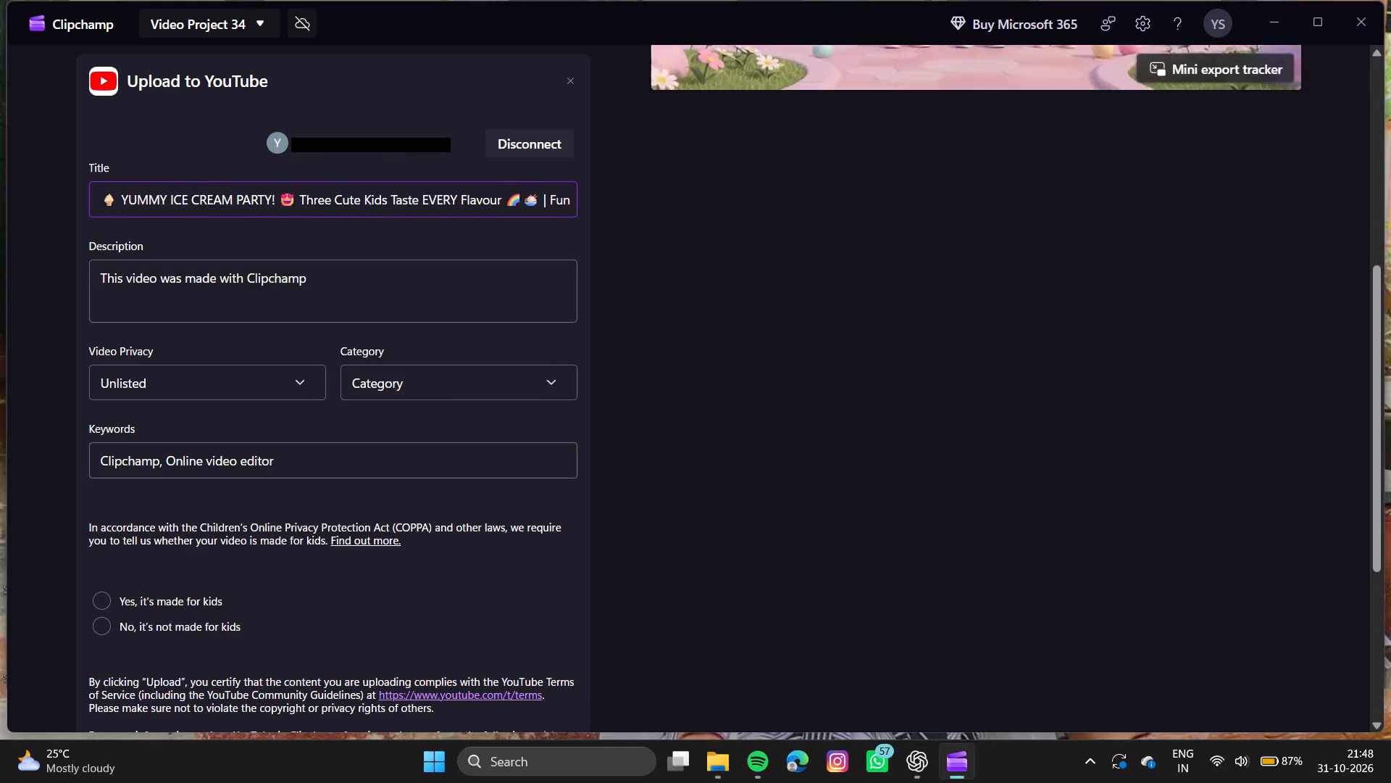
Delete the phrase "YUMMY ICE CREAM PARTY!" from the video title.
left_click_drag(277, 202, 117, 213)
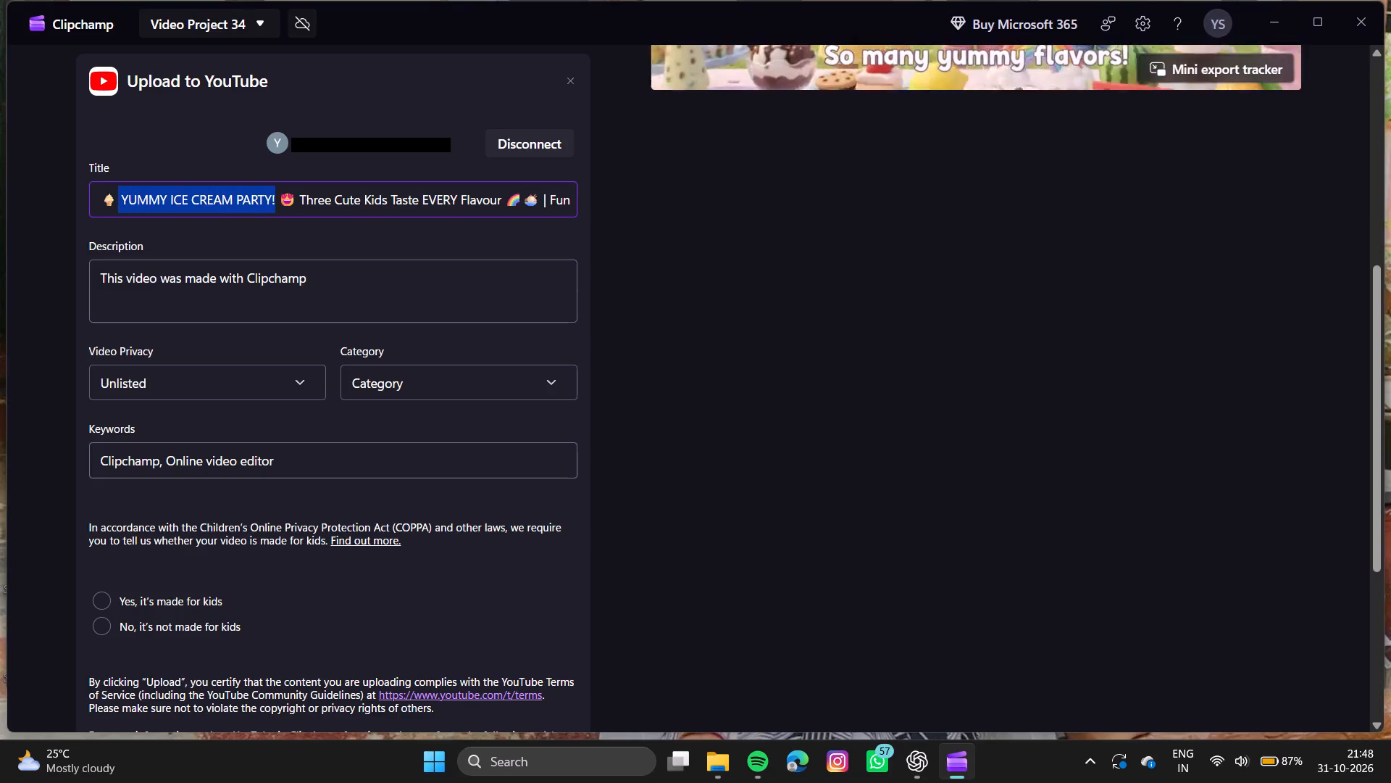
left_click_drag(117, 213, 117, 207)
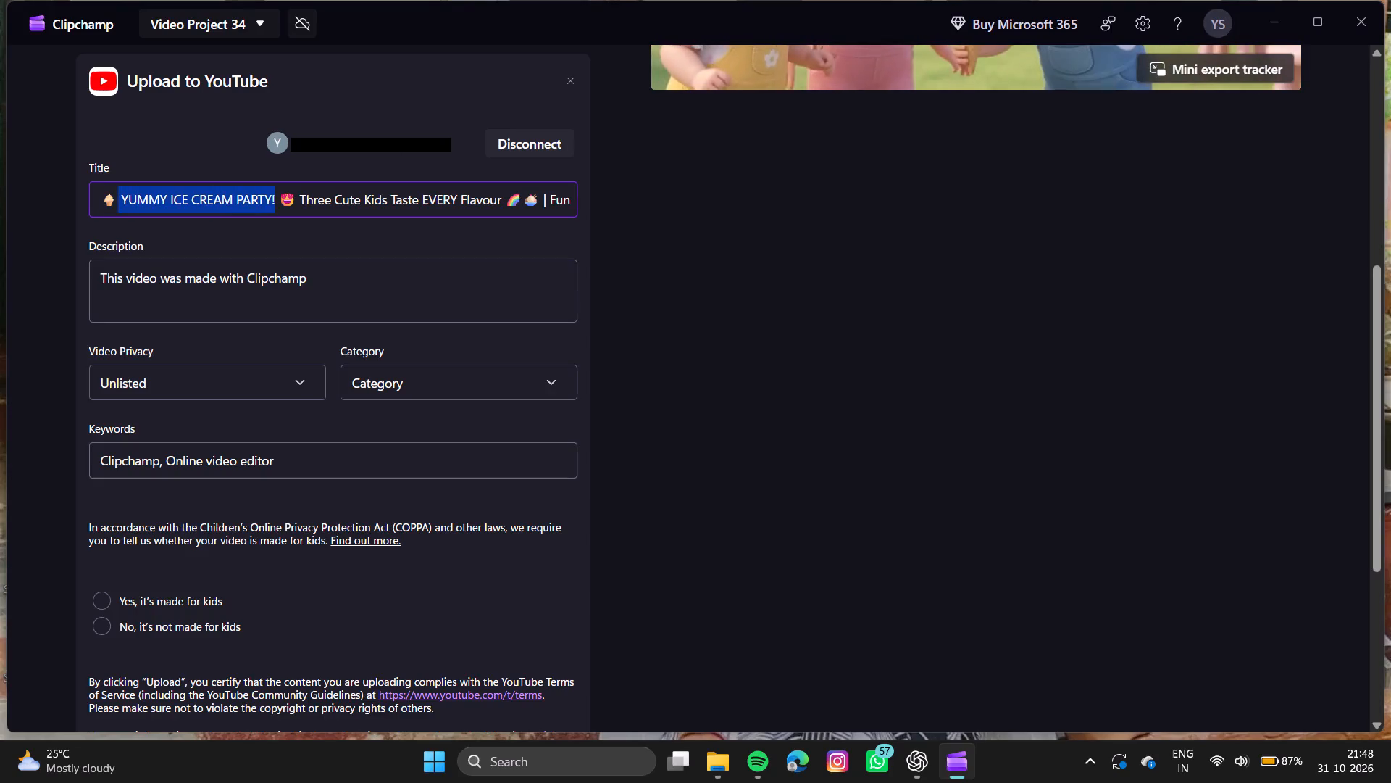
left_click_drag(117, 207, 113, 205)
key("BackSpace")
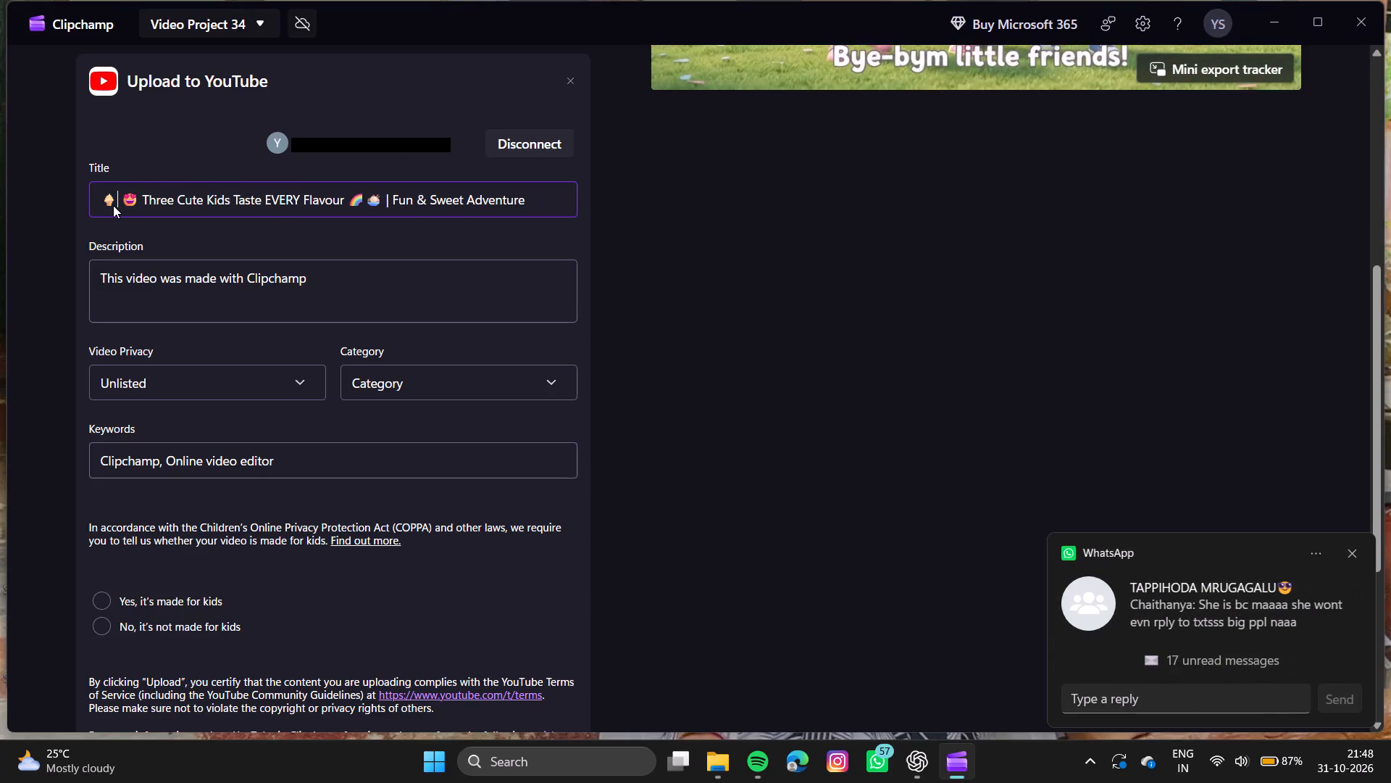